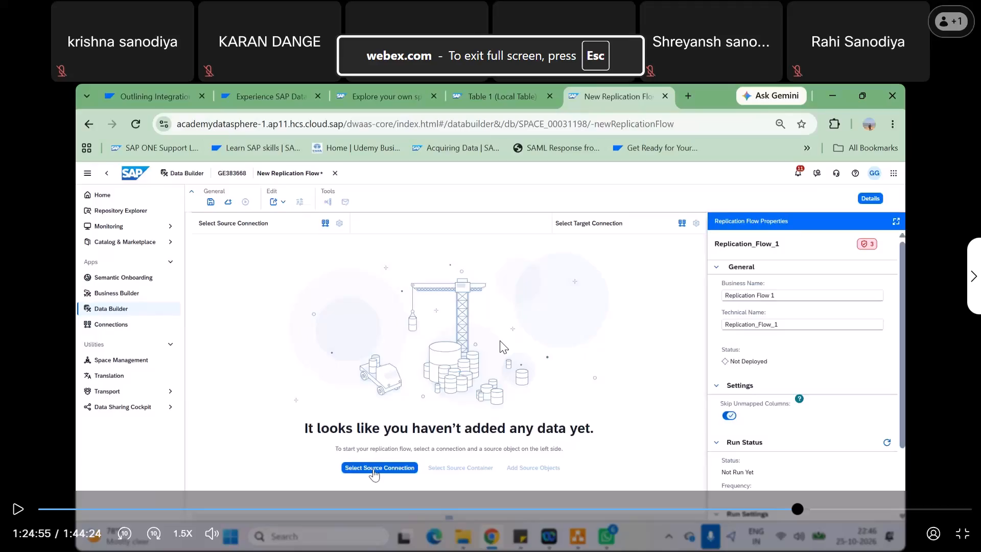
Check the New Replication Flow page in Datasphere against the full-screen Webex training recording.
click(500, 340)
click(455, 306)
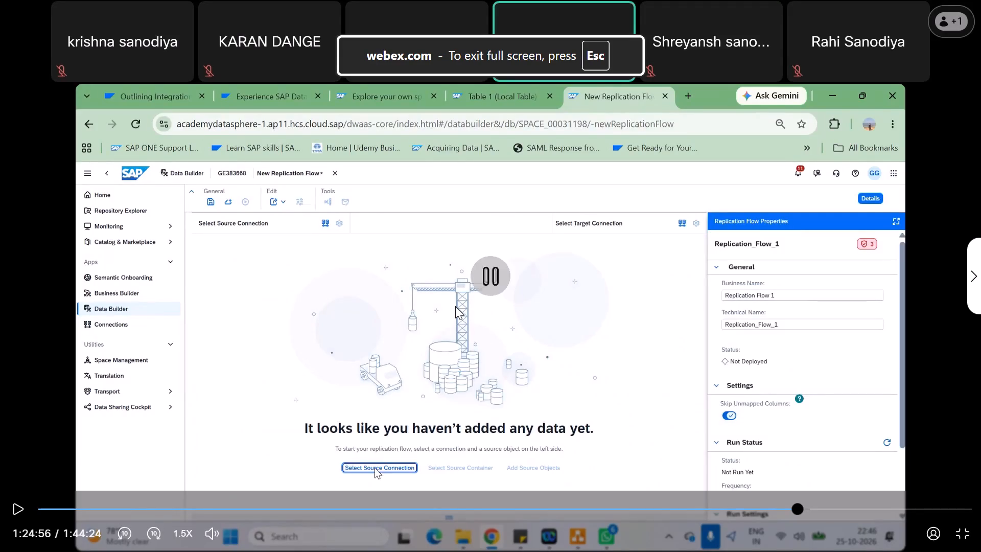
key(alt+Tab)
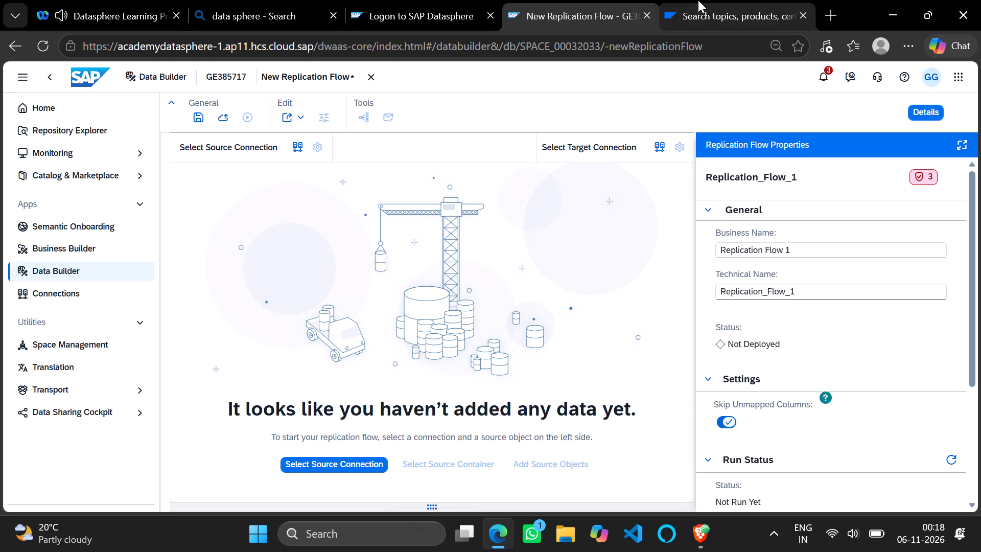
click(704, 0)
click(590, 4)
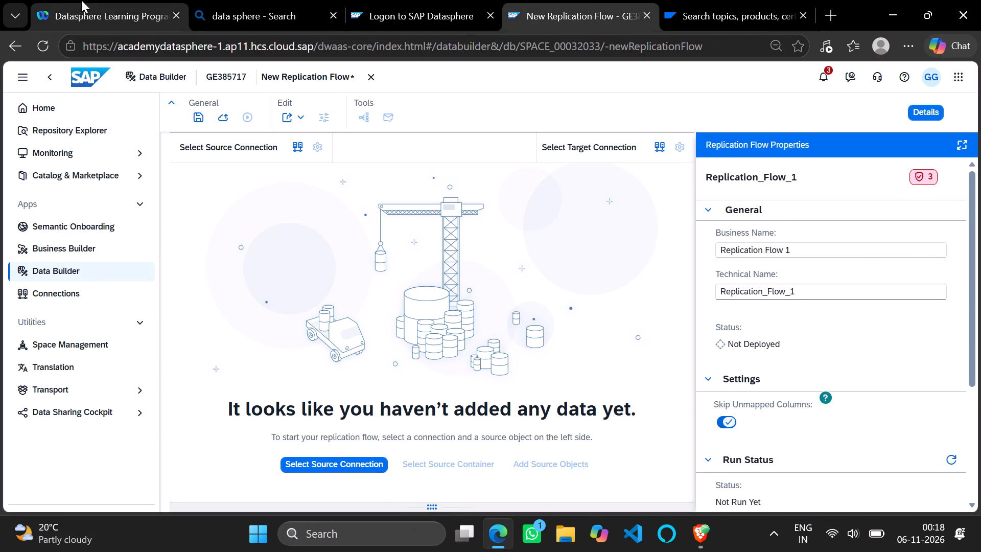
click(81, 0)
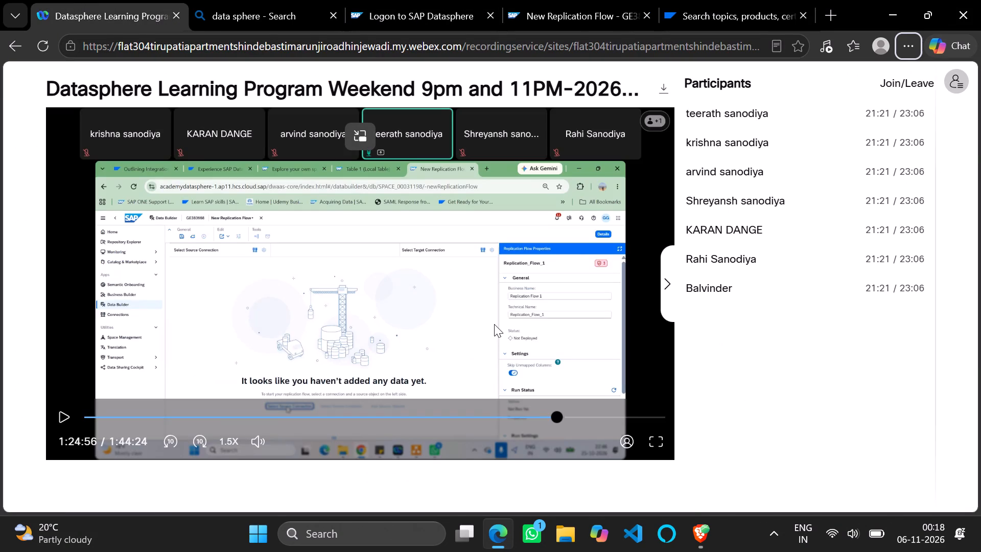
key(alt+Tab)
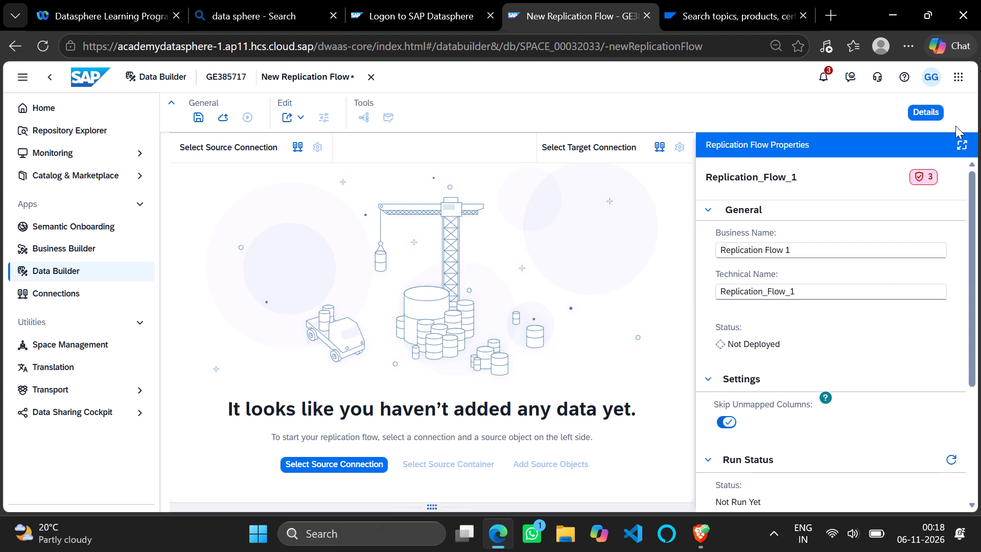
Replay the Webex training recording from 10 seconds earlier in full screen and pause it.
key(alt+Tab)
click(446, 275)
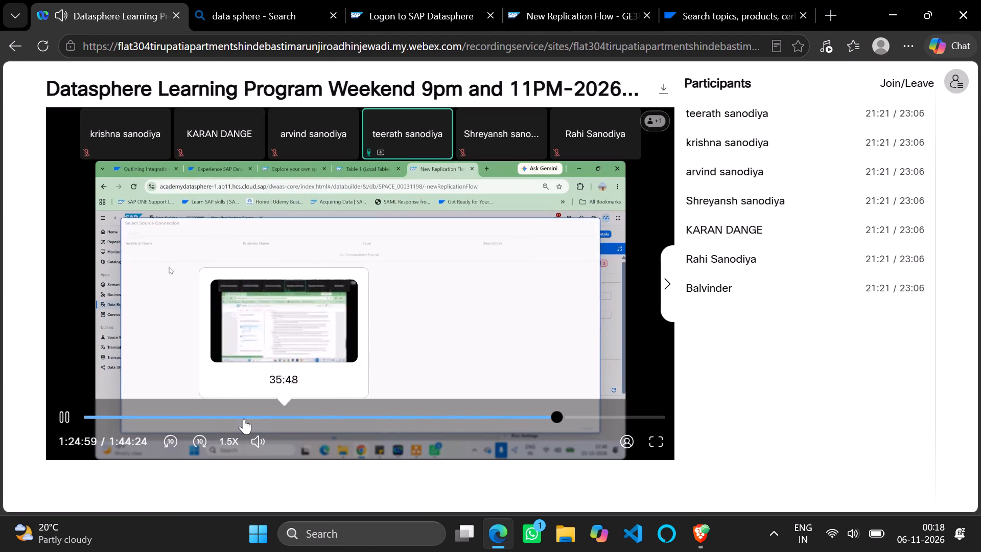
click(169, 442)
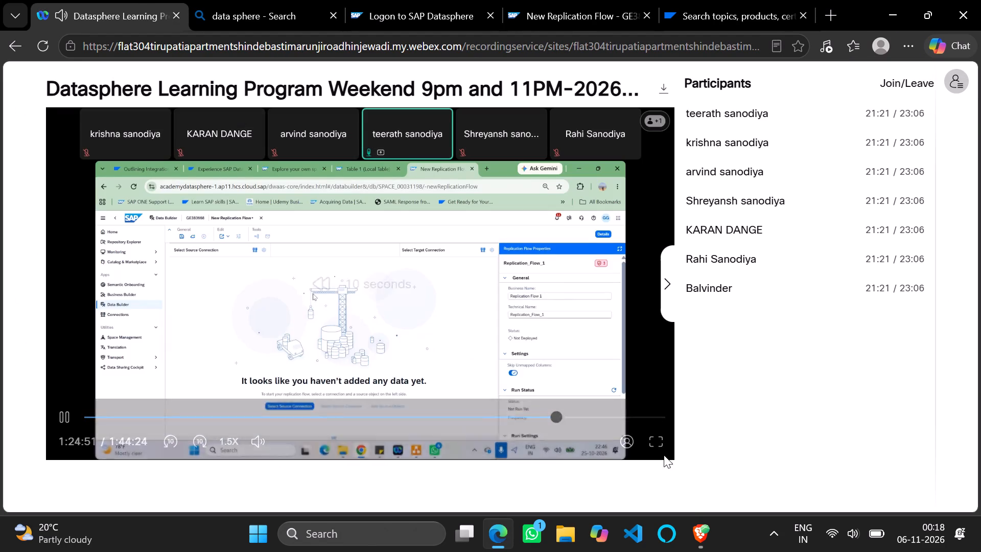
click(655, 442)
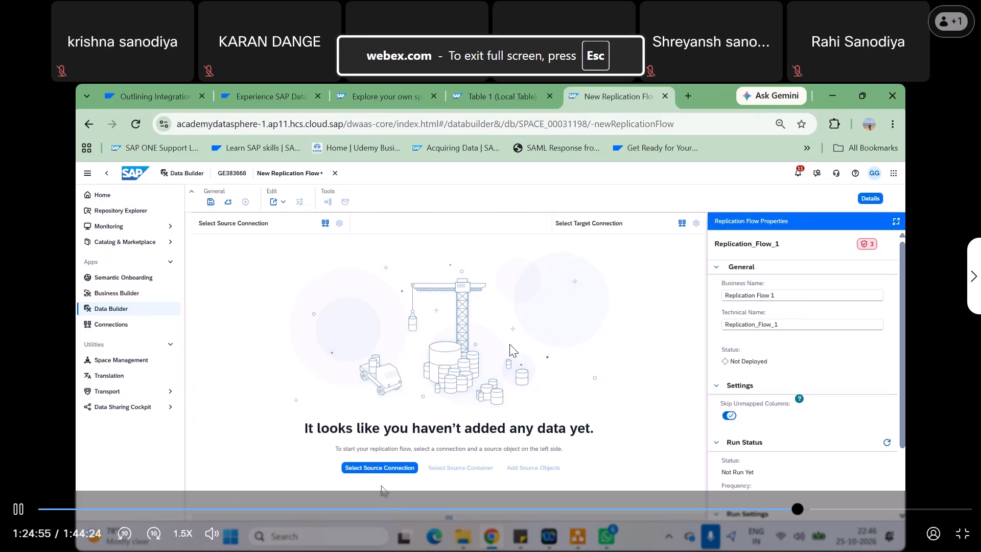
click(478, 352)
Detach the New Replication Flow page from the other browser pages into its own window.
key(alt+Tab)
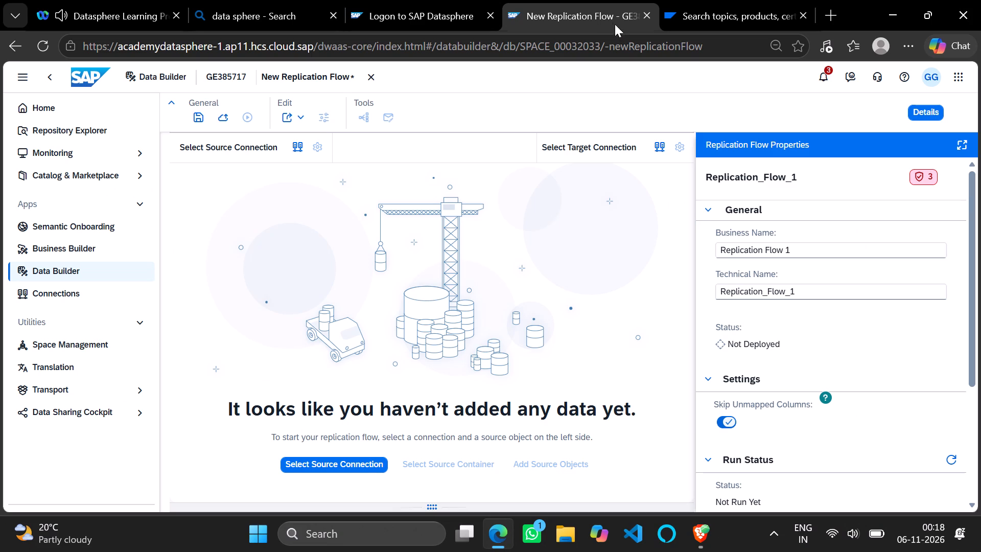
drag(585, 8, 582, 118)
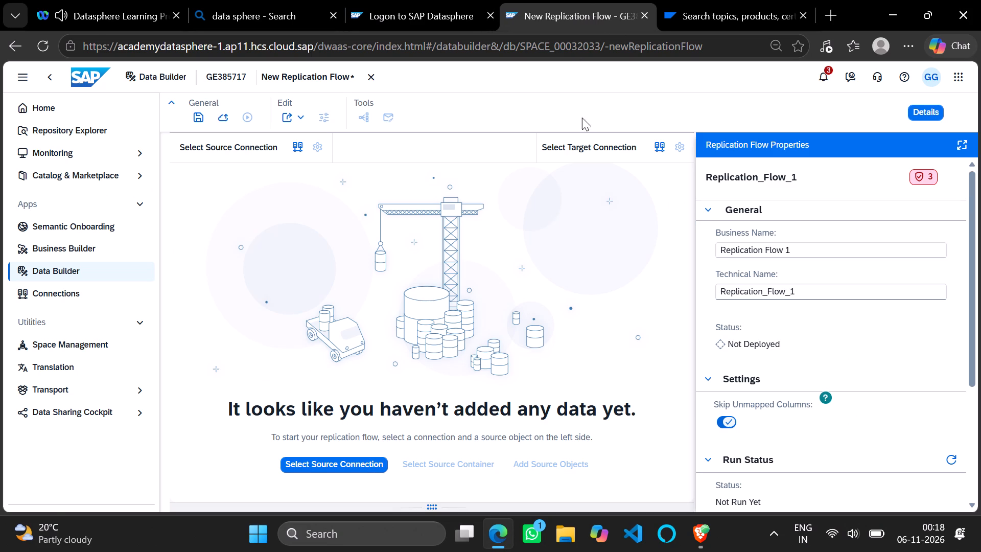
drag(582, 118, 574, 155)
click(761, 159)
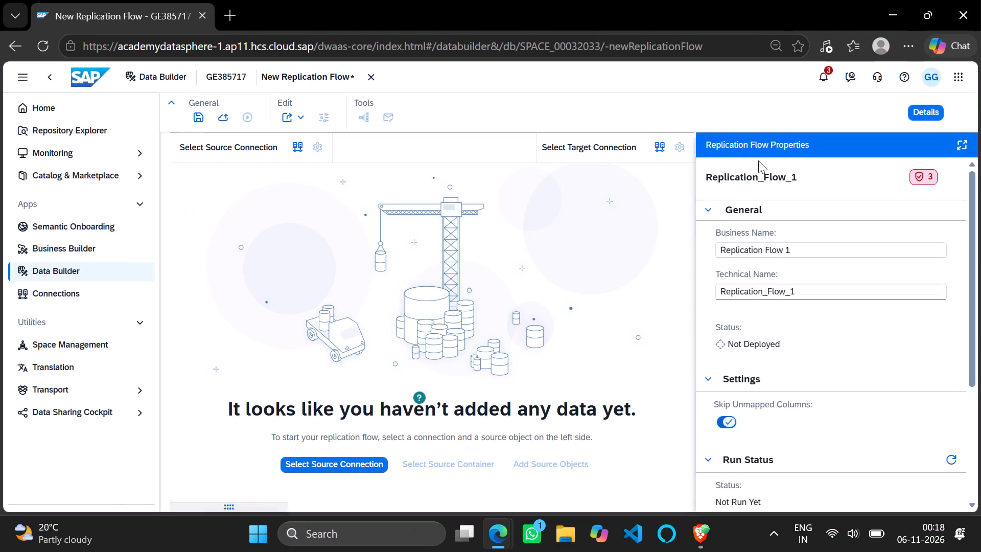
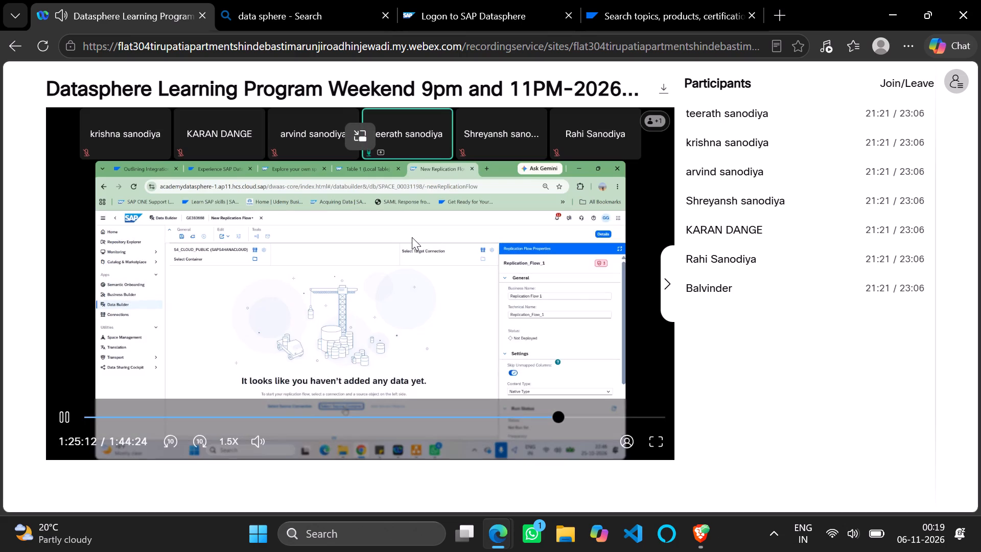
Pause the training recording and set S4_CLOUD_PUBLIC as the source connection of the new replication flow.
click(412, 237)
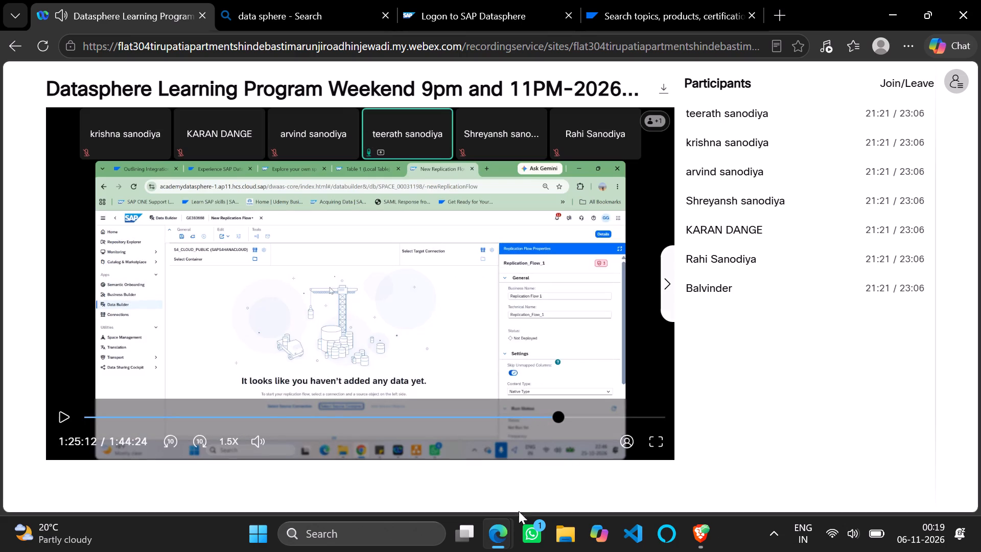
click(585, 460)
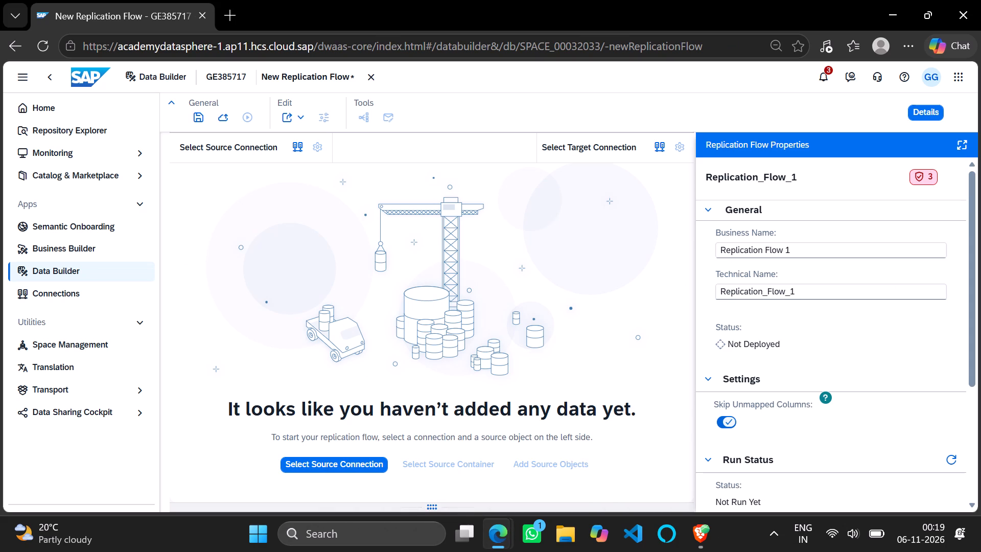
click(321, 466)
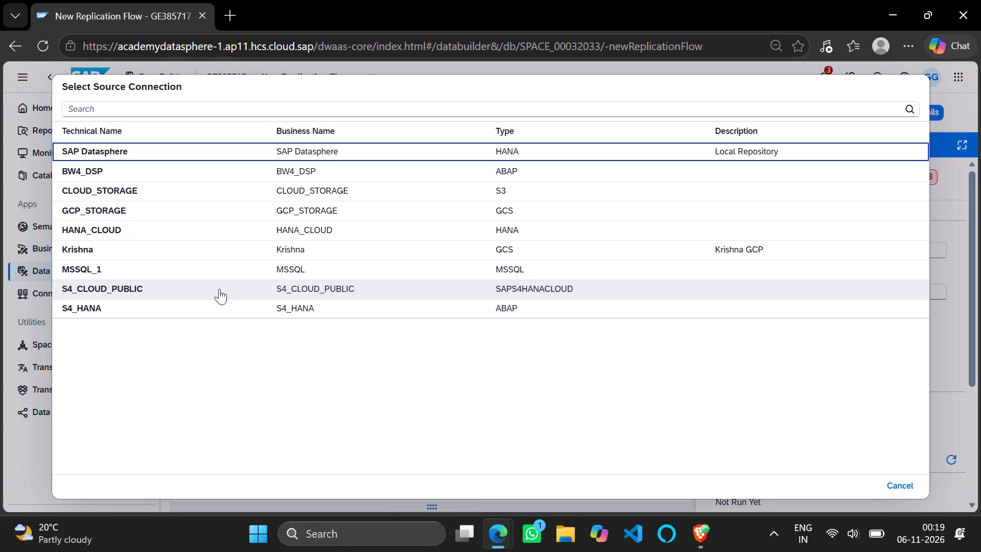
click(219, 289)
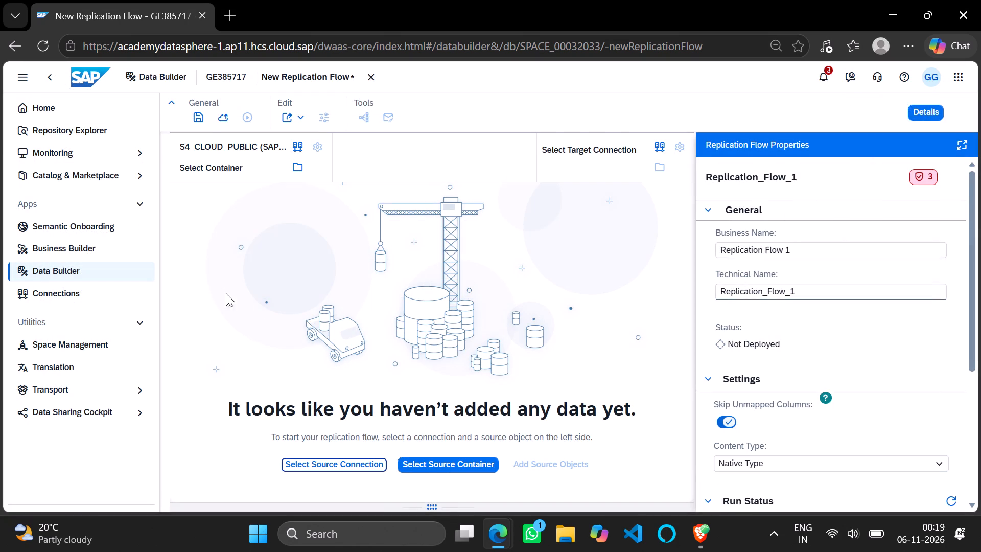
click(356, 464)
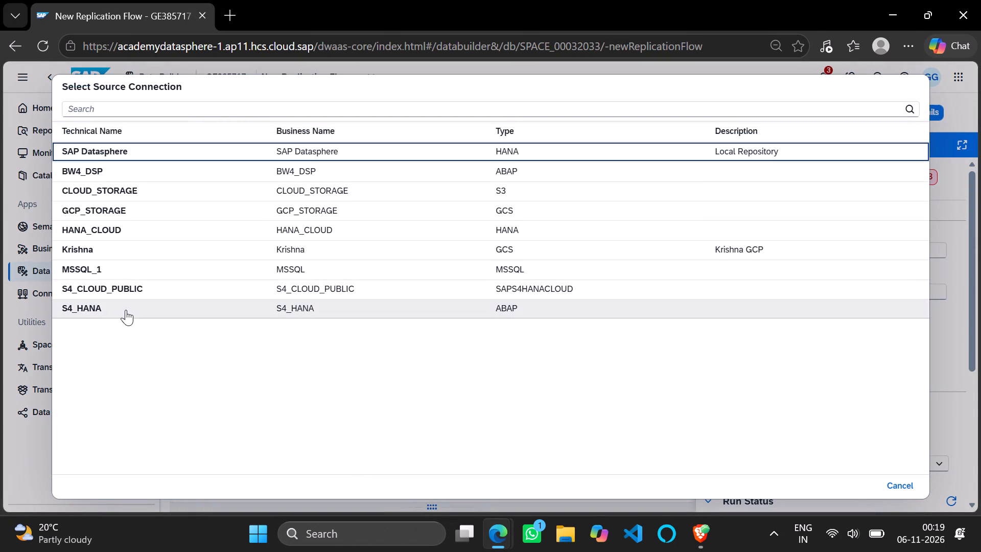
click(126, 289)
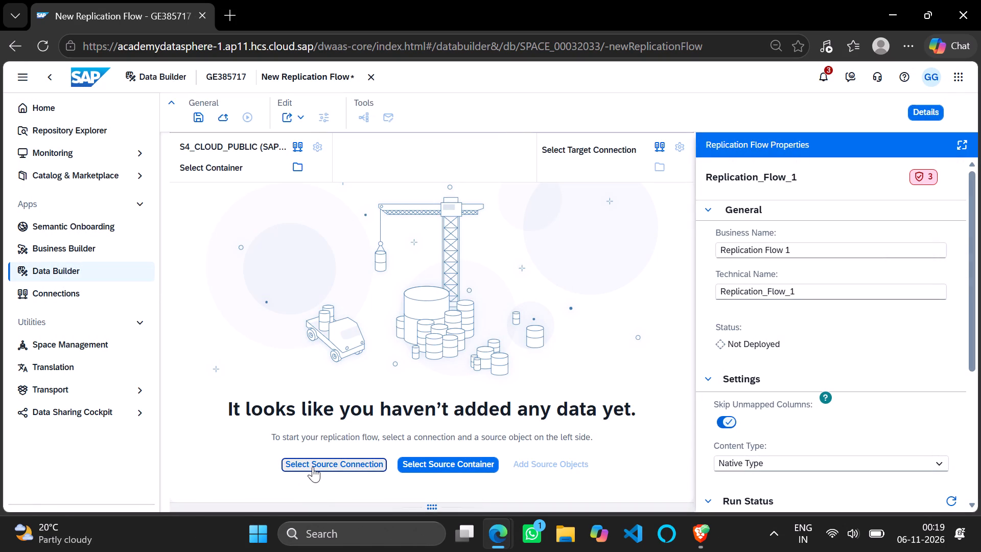
Follow the recording's container selection and set the replication flow's source container to CDS_EXTRACTION.
key(alt+Tab)
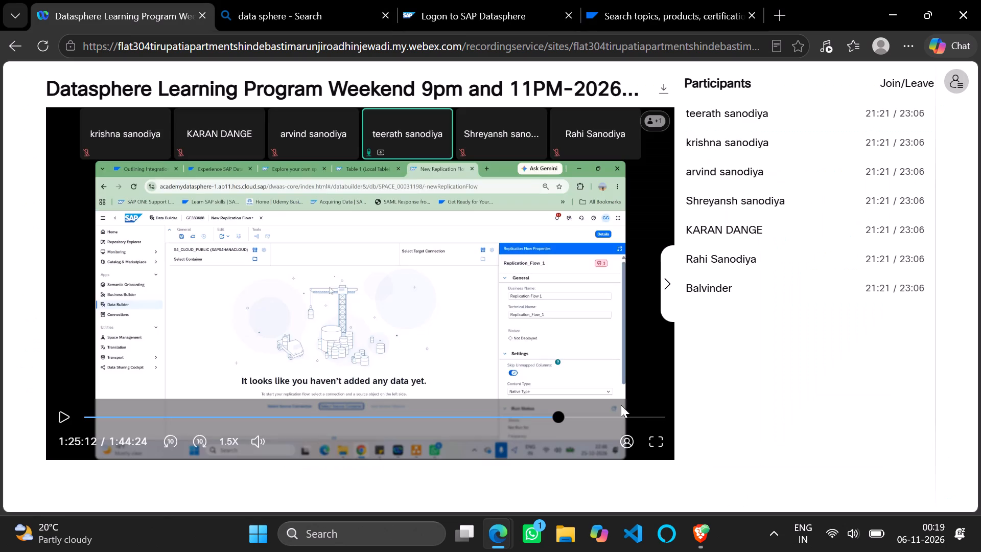
click(433, 297)
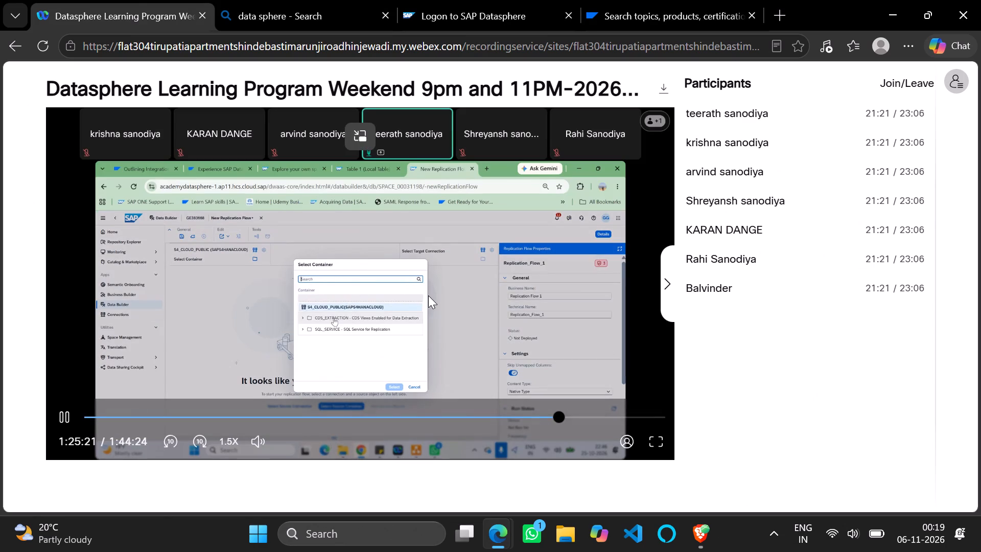
click(428, 295)
click(428, 295)
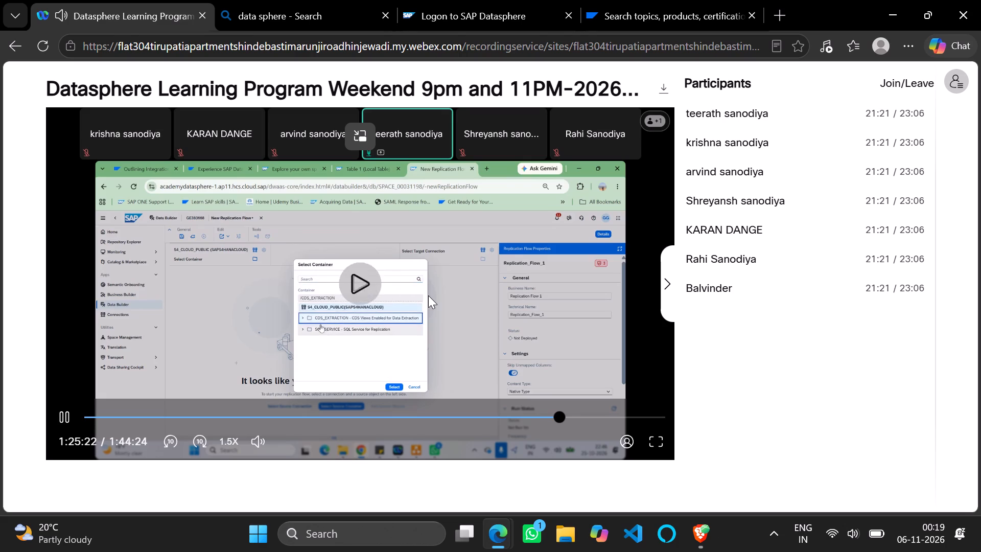
click(428, 295)
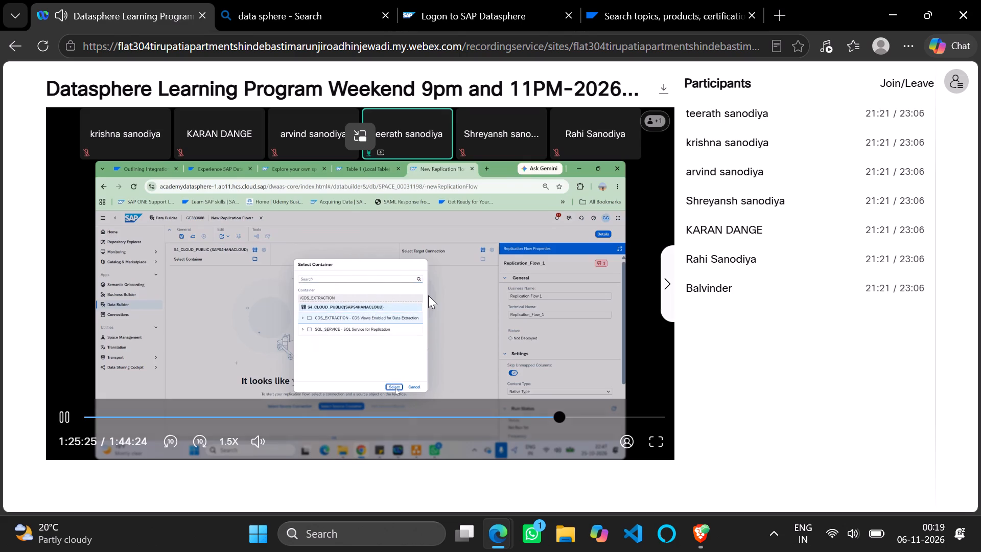
key(alt+Tab)
click(429, 466)
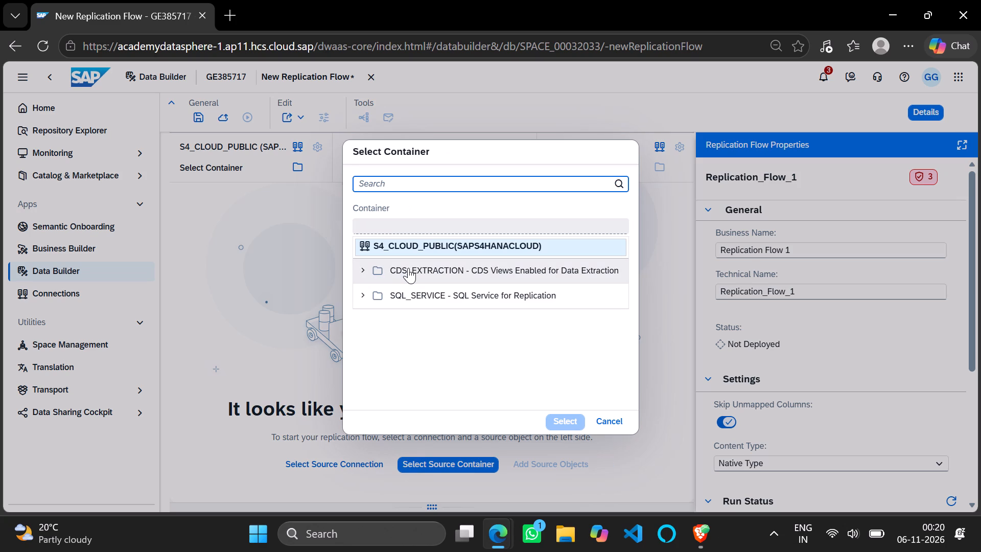
click(411, 272)
click(556, 420)
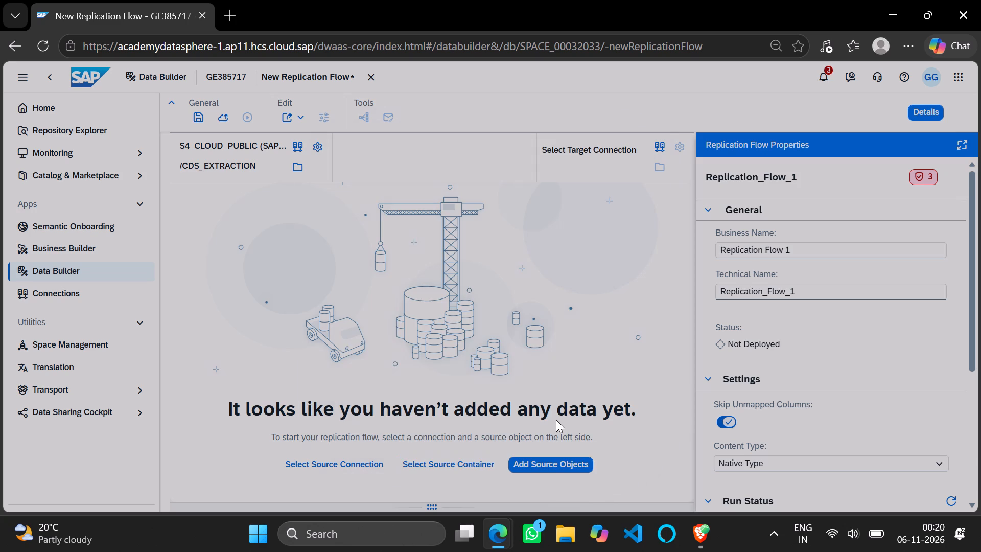
key(Tab)
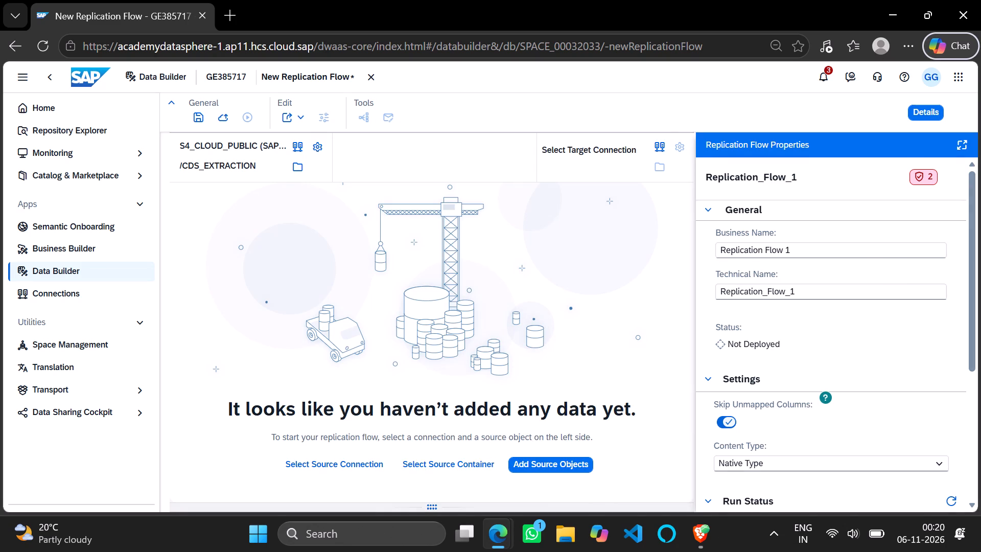
Watch the Webex training recording in full screen through the source object selection and pause it.
key(alt+Tab)
click(375, 335)
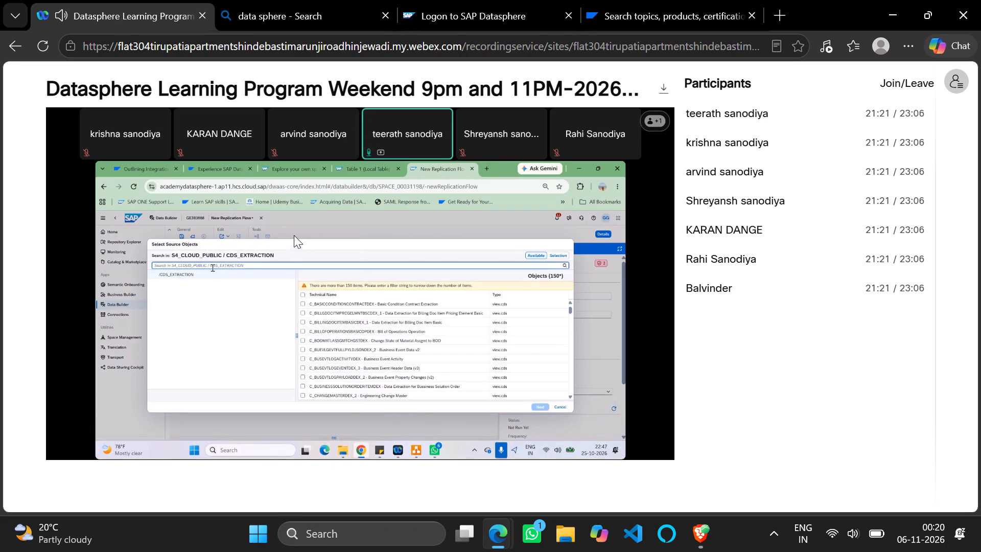
click(658, 448)
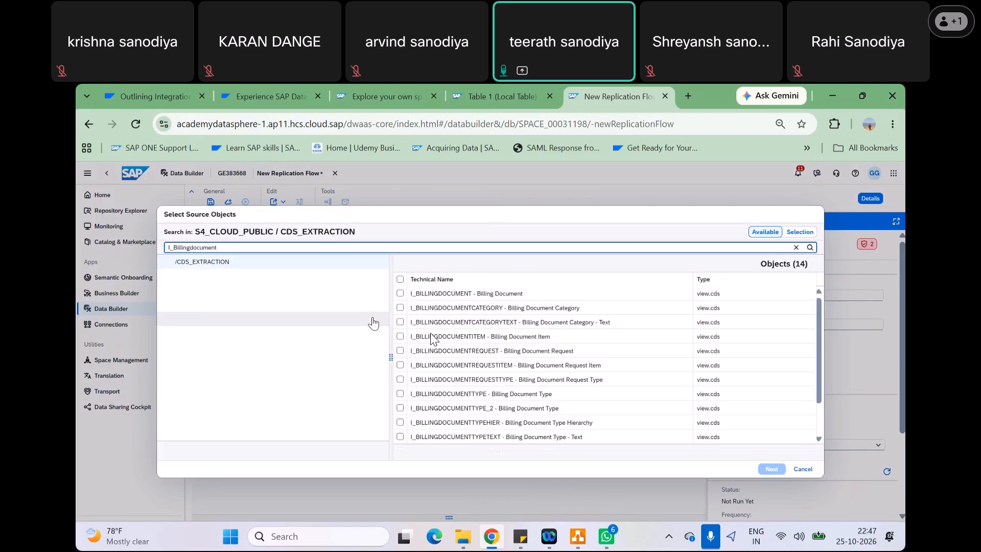
click(430, 333)
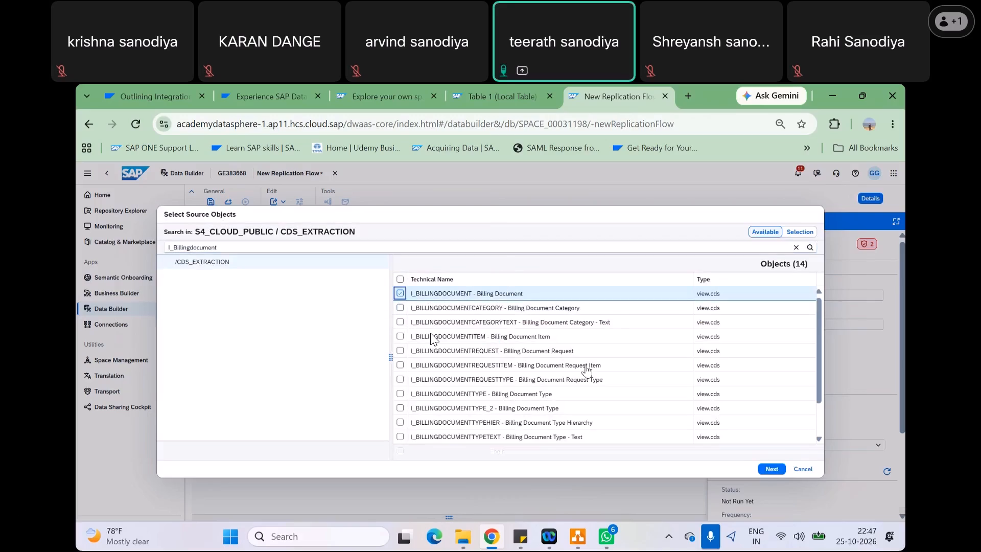
Start adding source objects in the Datasphere window and enter I_billing as the search term, checking it against the recording.
key(alt+Tab)
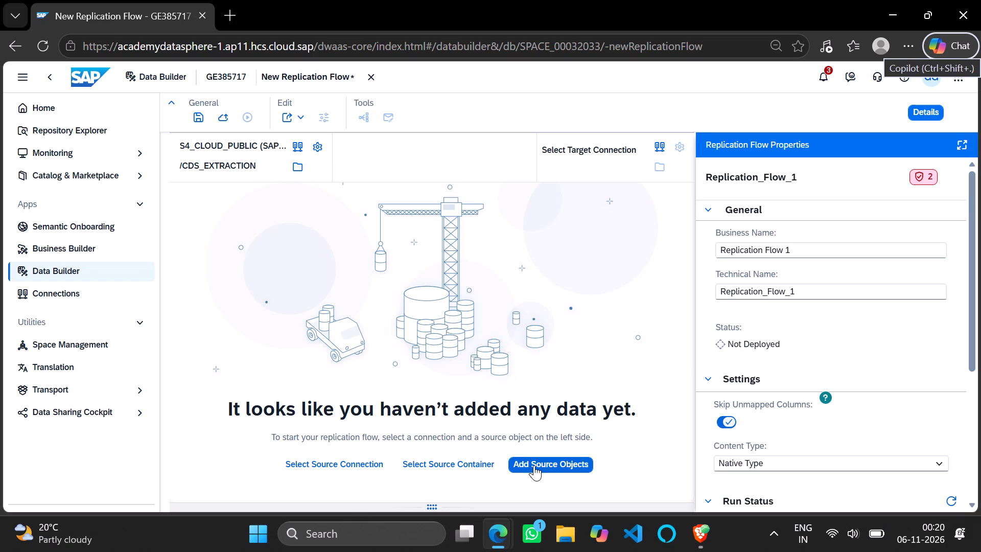
click(534, 465)
click(267, 169)
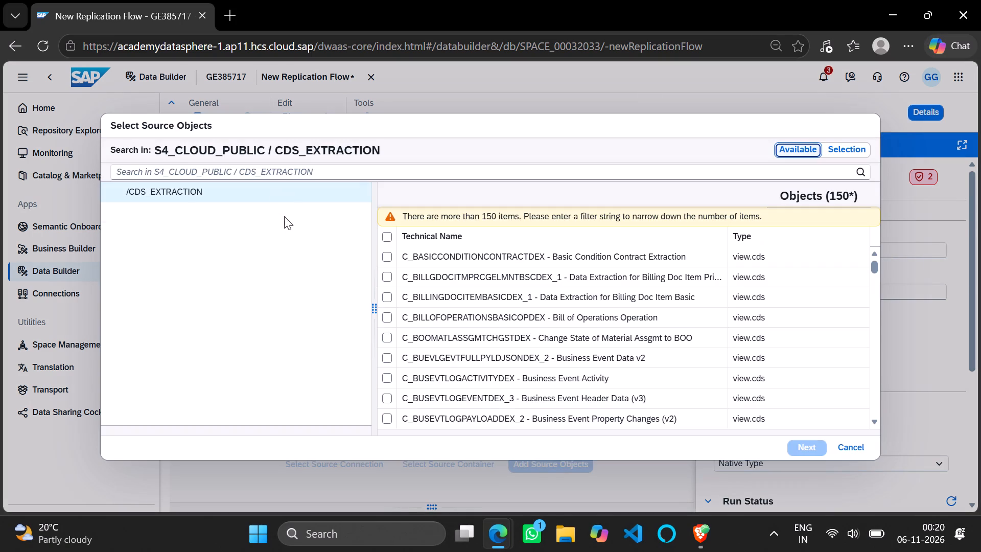
click(264, 171)
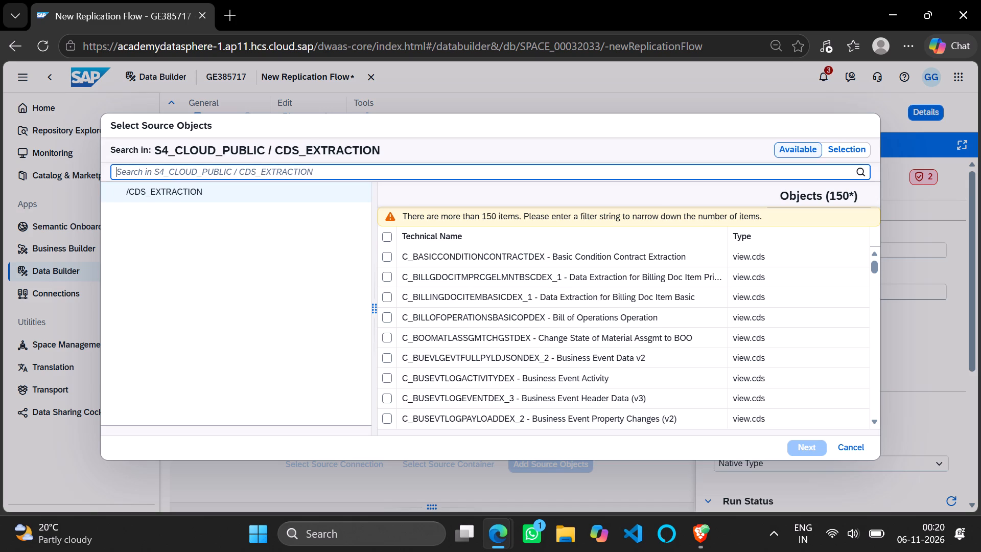
key(i)
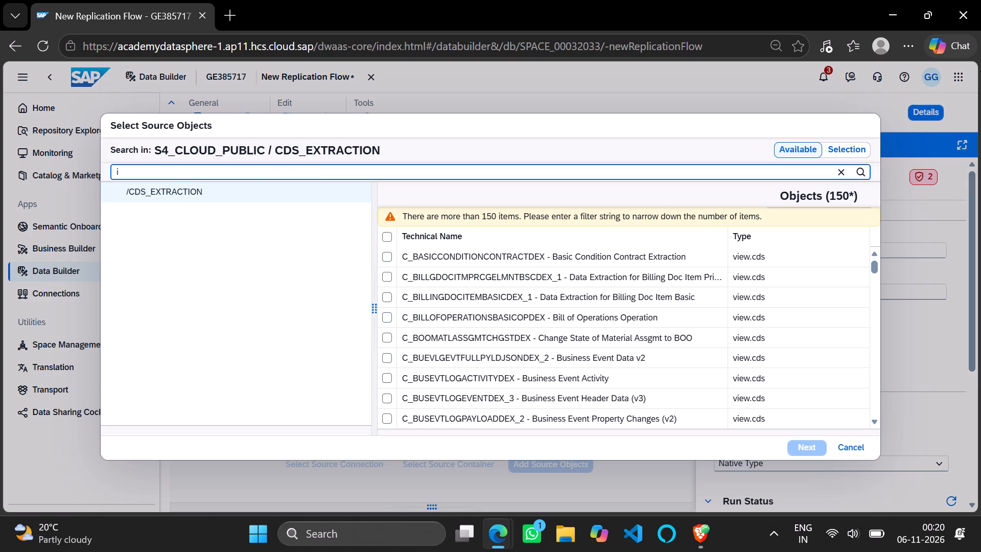
key(BackSpace)
key(shift+i)
key(shift+underscore)
text(billing)
key(alt+Tab)
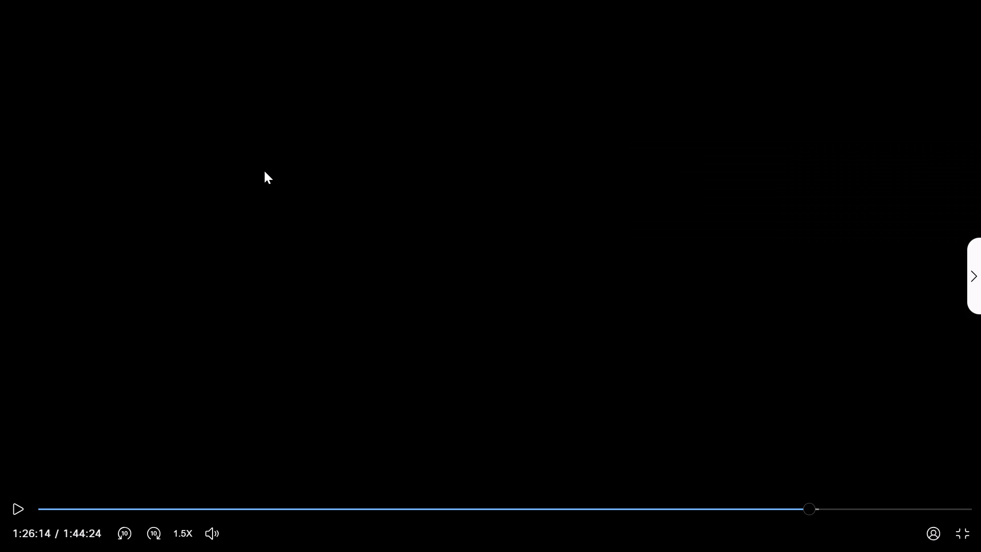
key(alt+Tab)
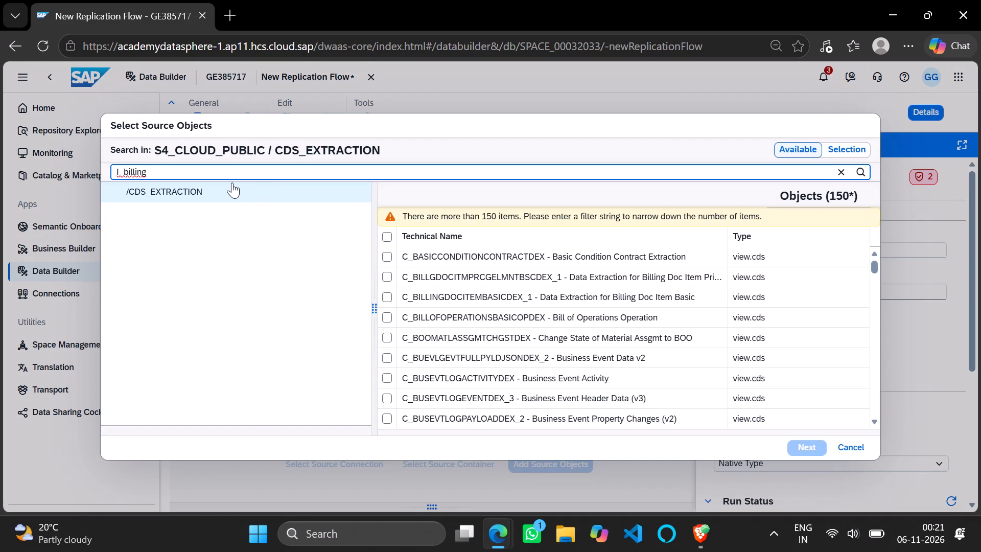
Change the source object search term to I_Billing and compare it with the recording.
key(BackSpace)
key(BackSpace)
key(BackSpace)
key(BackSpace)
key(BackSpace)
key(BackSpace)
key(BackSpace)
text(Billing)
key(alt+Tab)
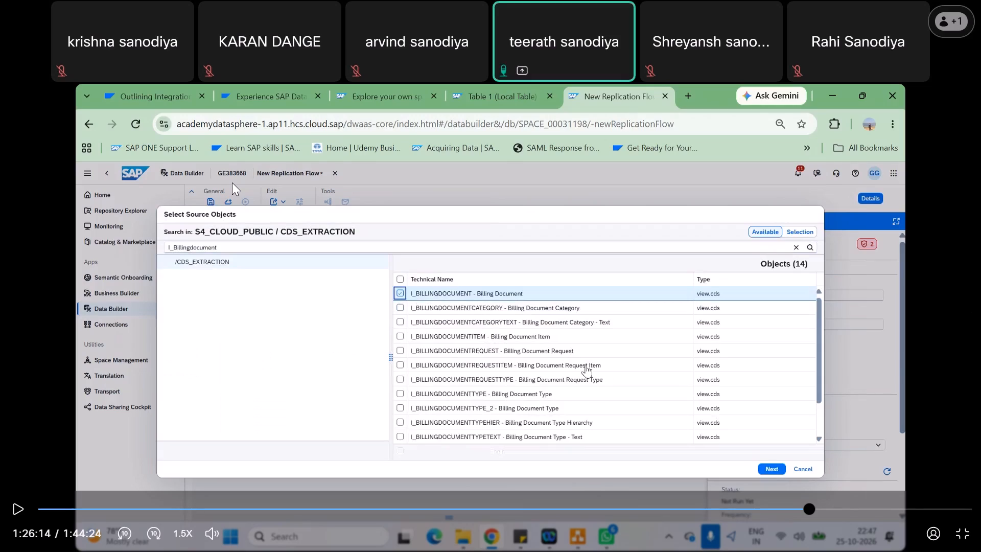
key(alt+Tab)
Search the CDS_EXTRACTION source objects for I_BILLINGDOCUMENT, checking the object name against the training recording.
key(BackSpace)
key(BackSpace)
key(BackSpace)
key(BackSpace)
key(BackSpace)
key(BackSpace)
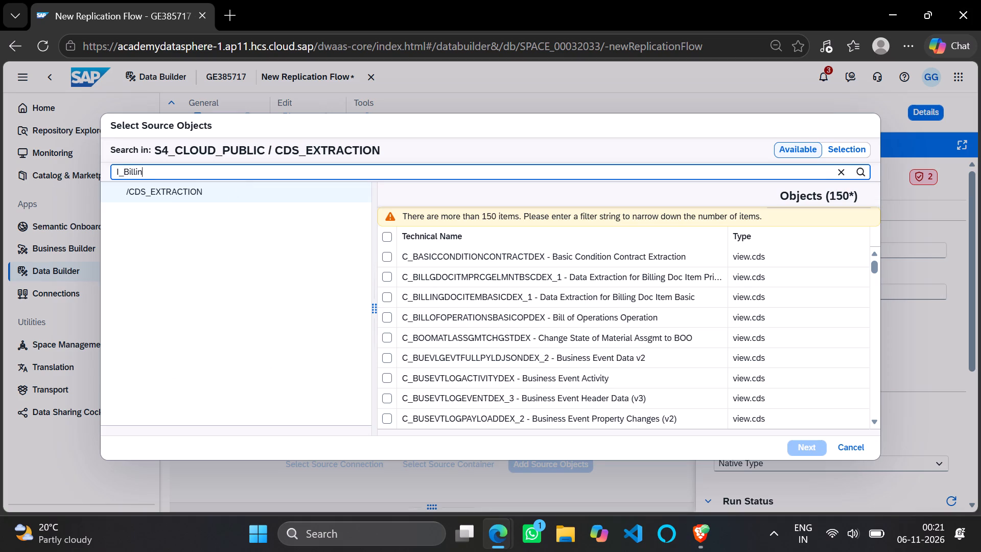
key(BackSpace)
text(BILLING)
text(DO)
text(CUMENT)
key(alt+Tab)
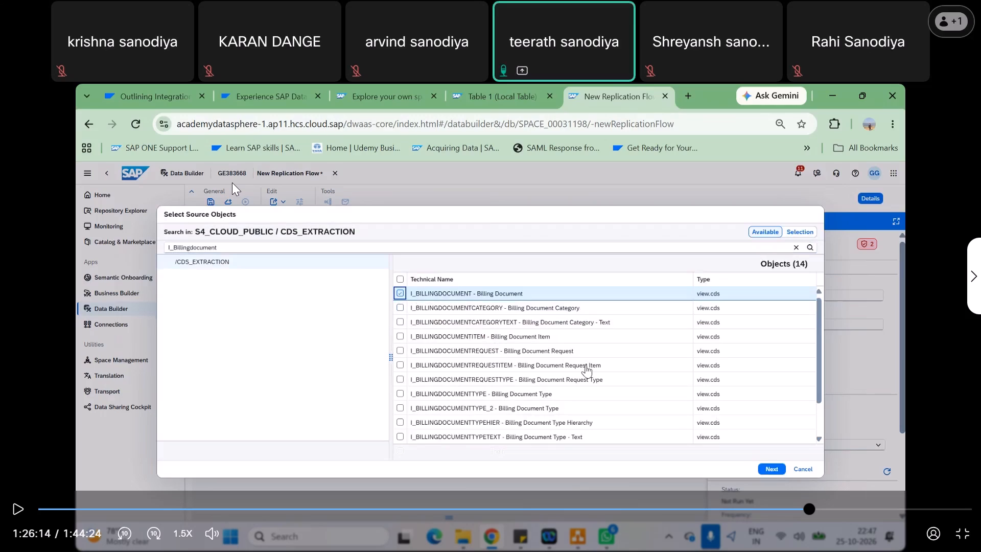
key(alt+Tab)
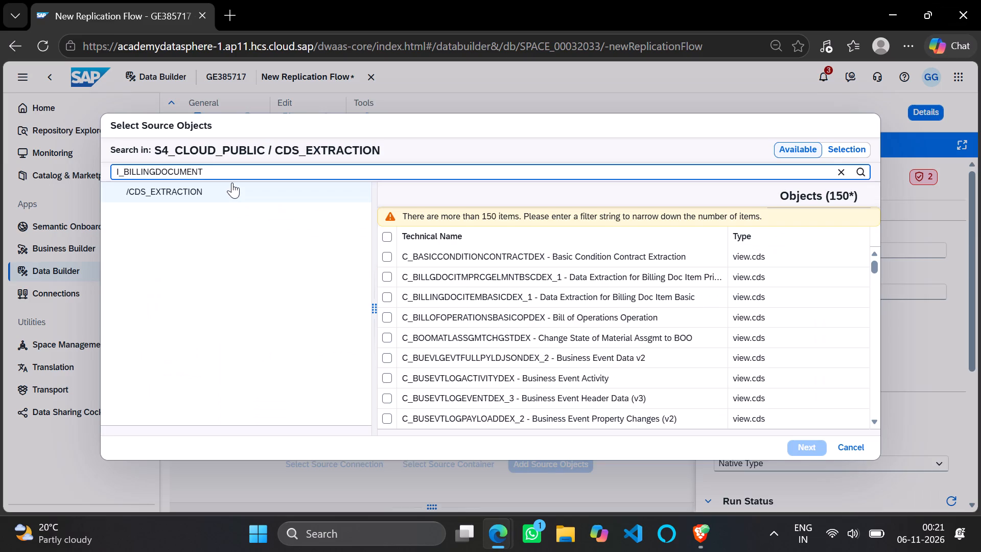
key(alt+Tab)
key(space)
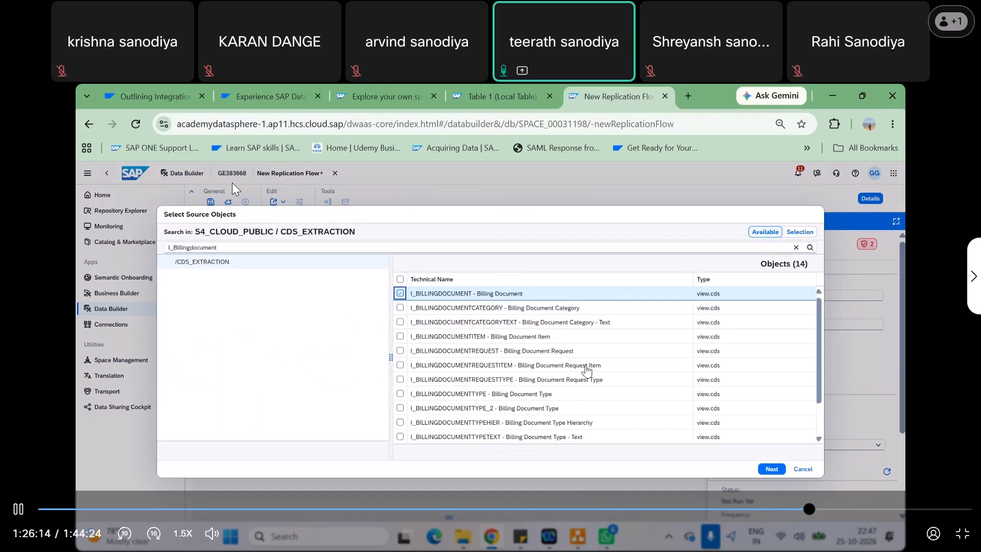
key(space)
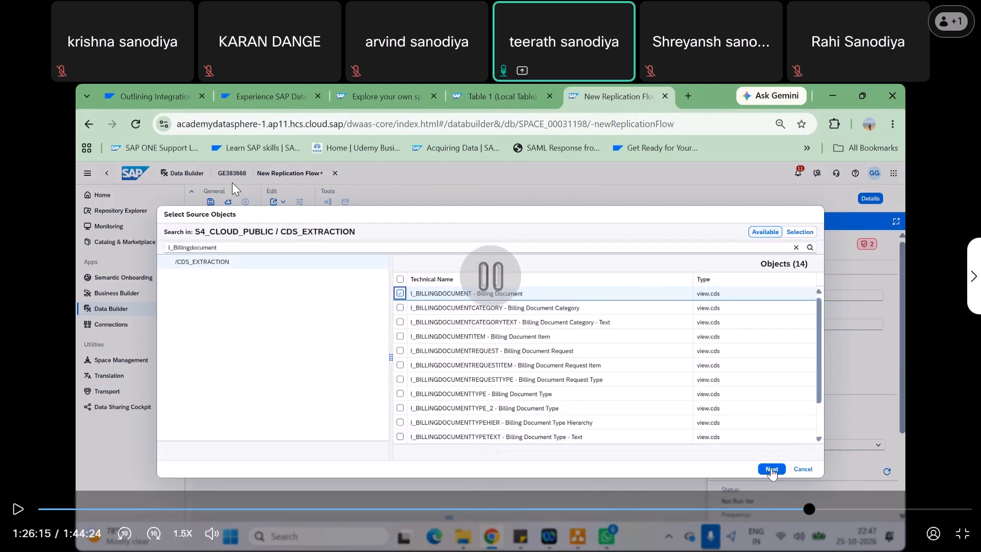
key(alt+Tab)
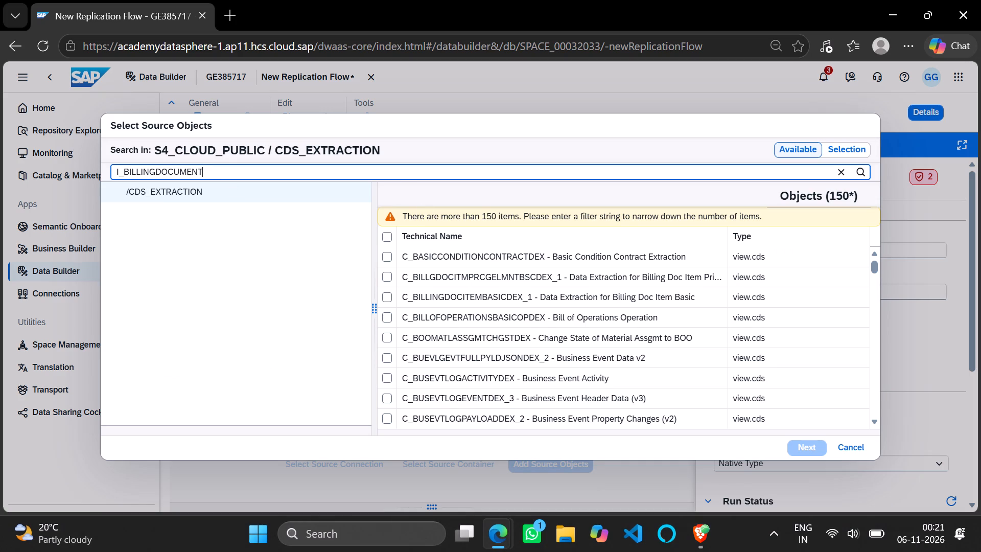
key(Return)
Select the I_BILLINGDOCUMENT - Billing Document view and add it to the replication flow as source object, following the training recording.
click(309, 171)
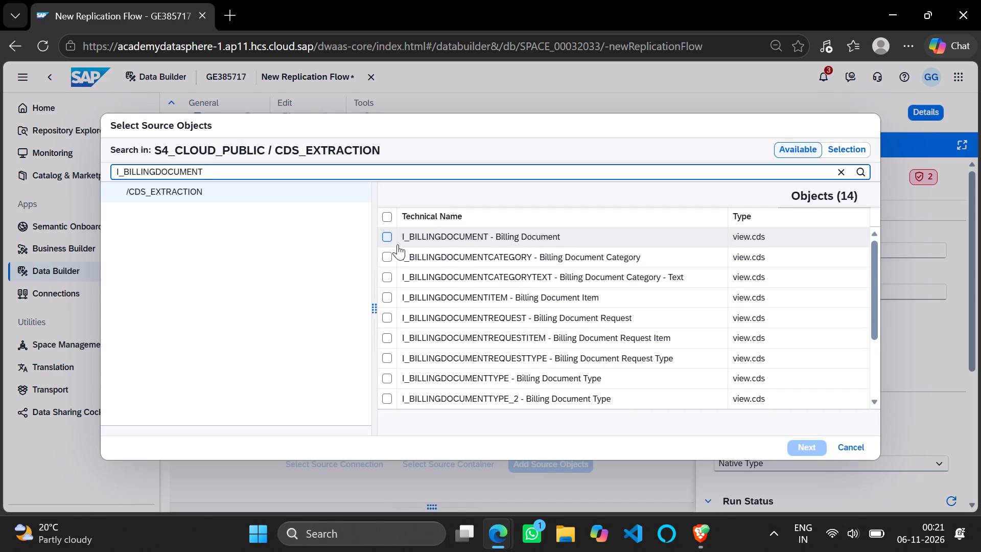
key(alt+Tab)
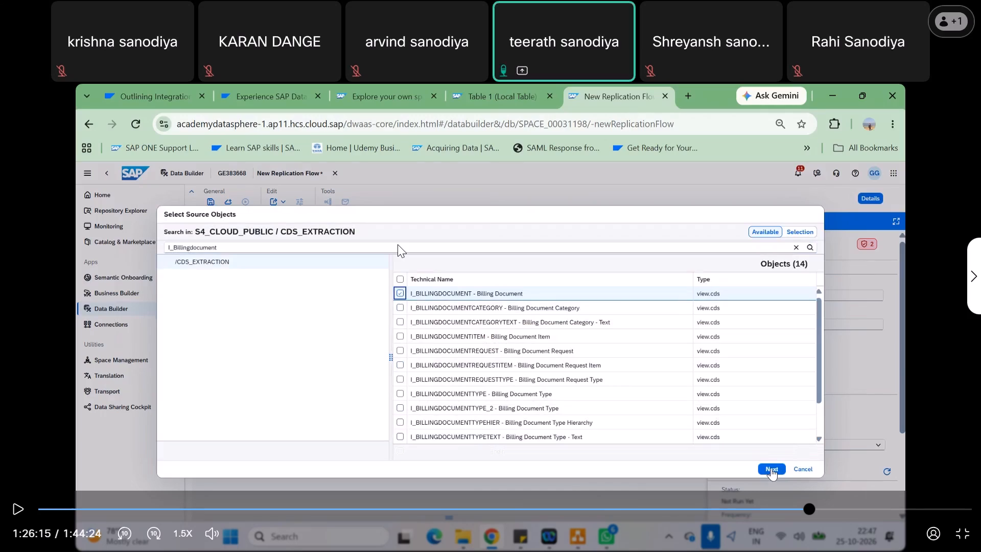
key(alt+Tab)
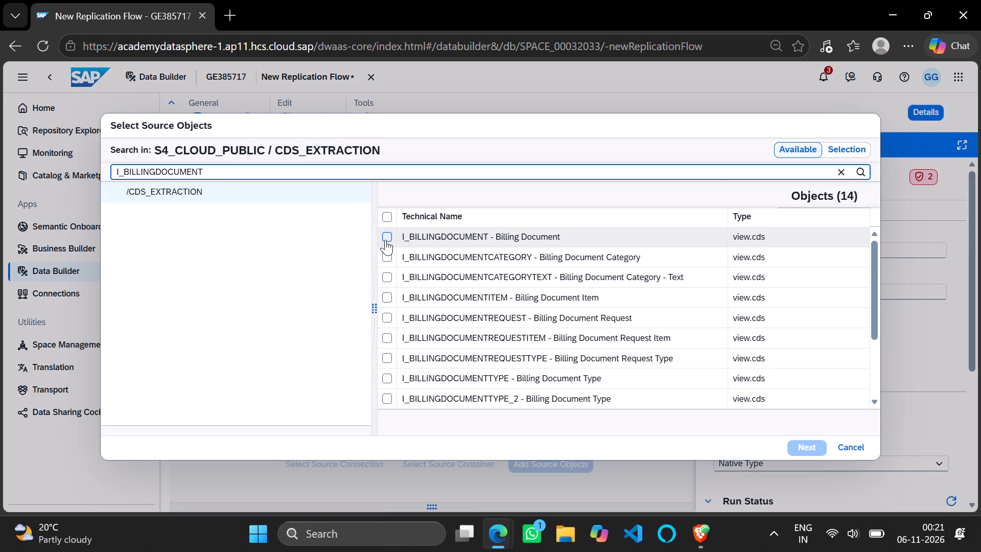
click(385, 240)
key(alt+Tab)
key(space)
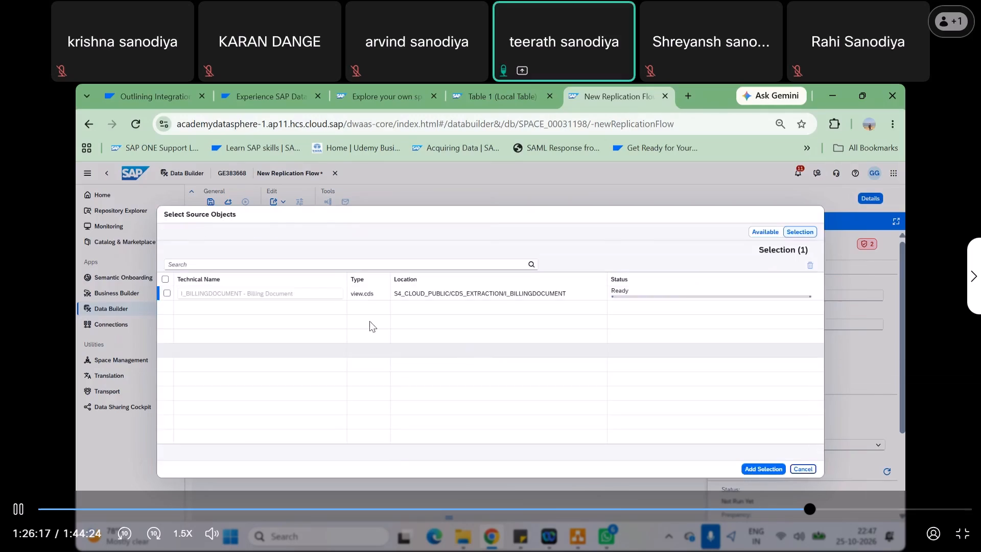
click(736, 411)
key(alt+Tab)
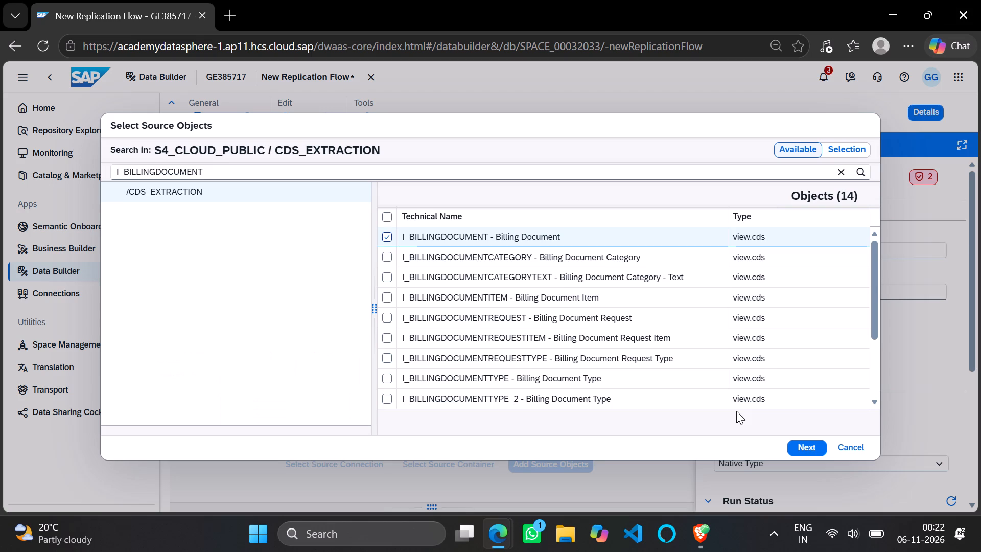
click(811, 446)
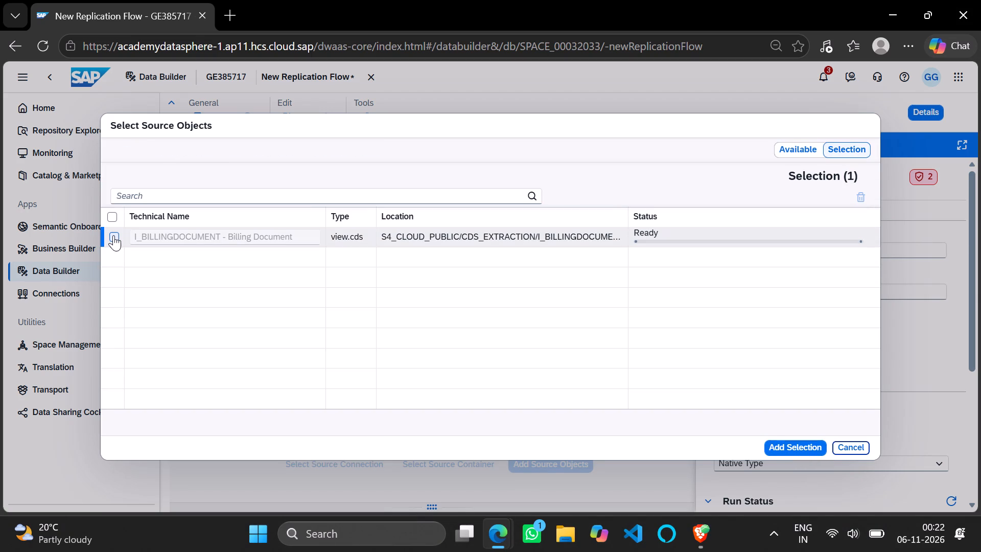
click(113, 235)
click(803, 448)
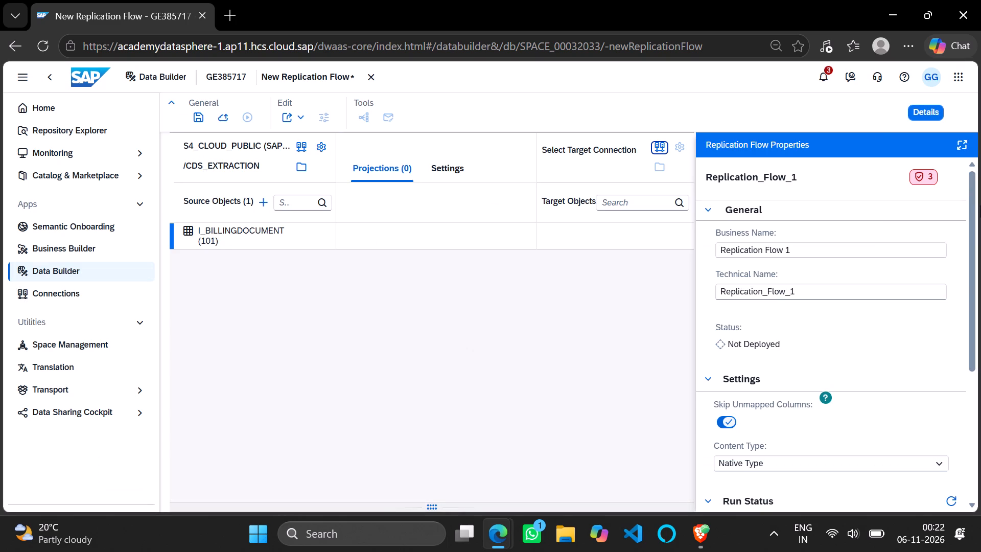
Play the recording through the target connection part, pause it, and set SAP Datasphere as the flow's target connection.
key(alt+Tab)
key(space)
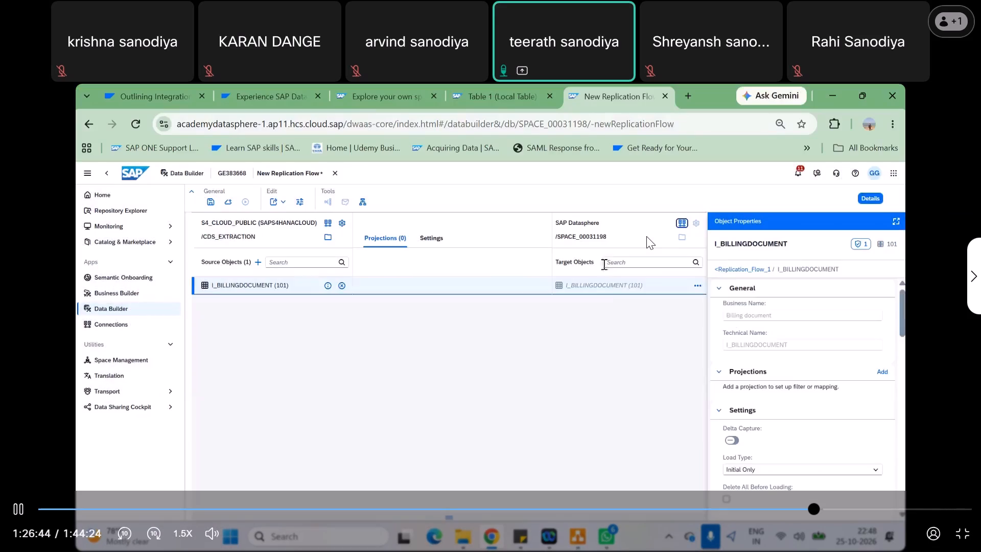
click(646, 236)
click(646, 236)
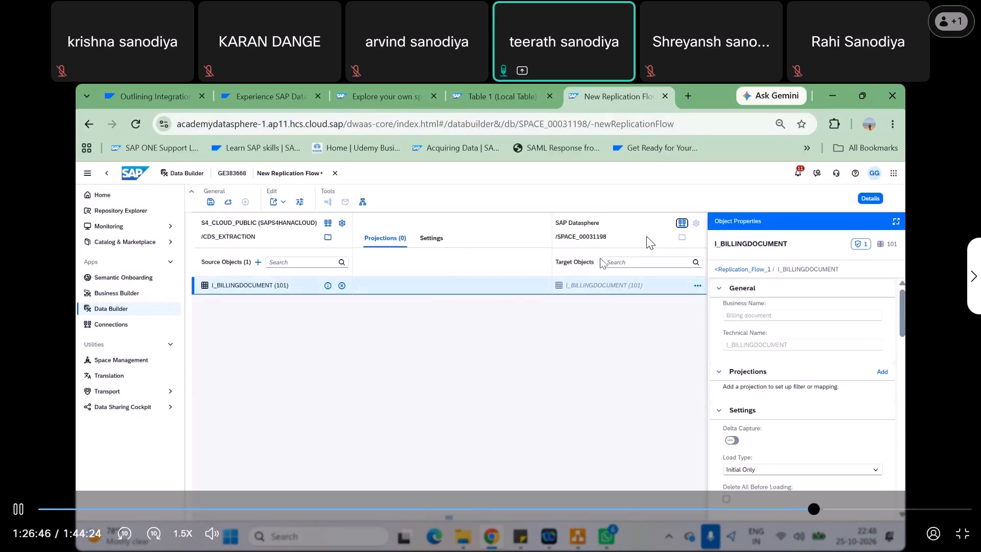
click(646, 236)
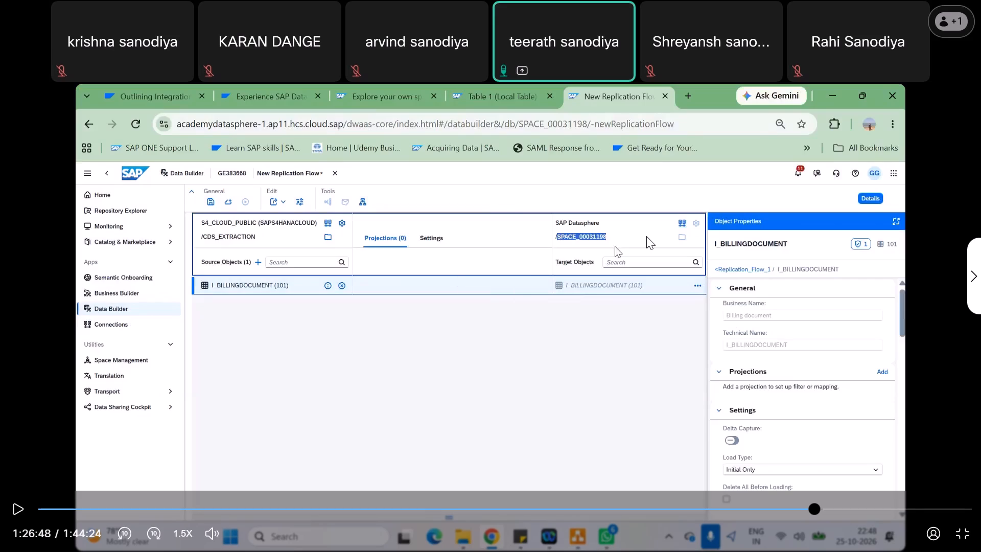
key(alt+Tab)
click(656, 148)
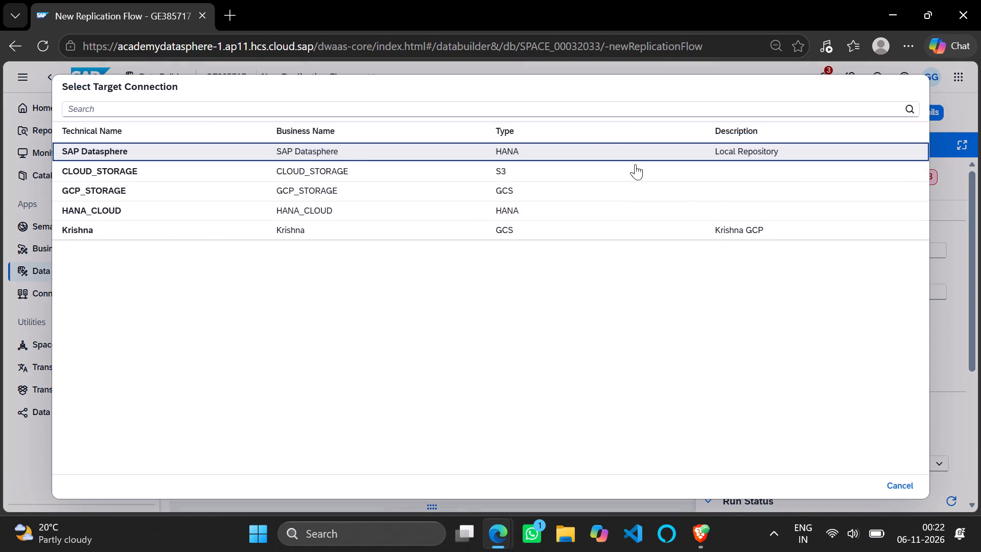
click(253, 151)
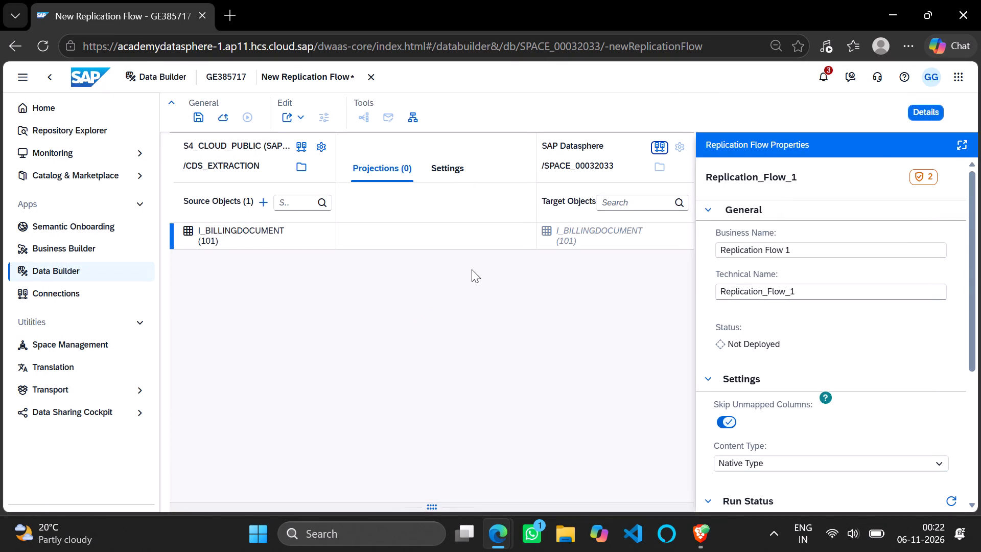
Continue the training recording past the target connection setup, comparing the I_BILLINGDOCUMENT target object with the flow in Datasphere.
key(alt+Tab)
click(476, 268)
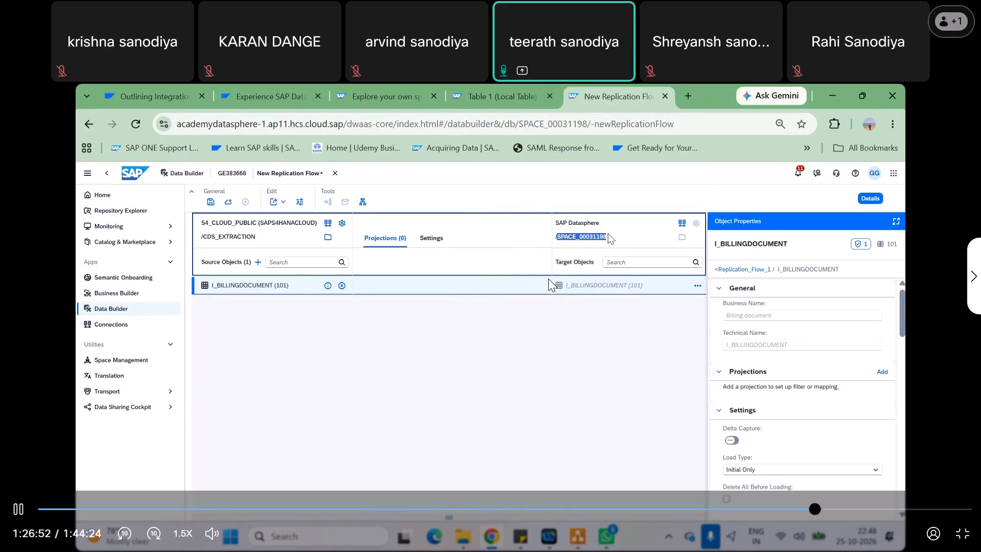
key(alt+Tab)
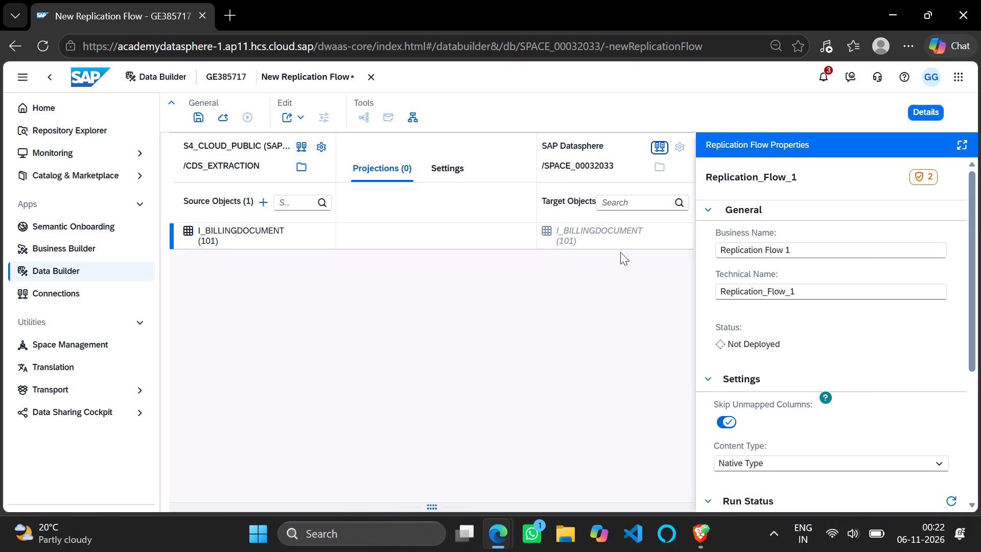
key(alt+Tab)
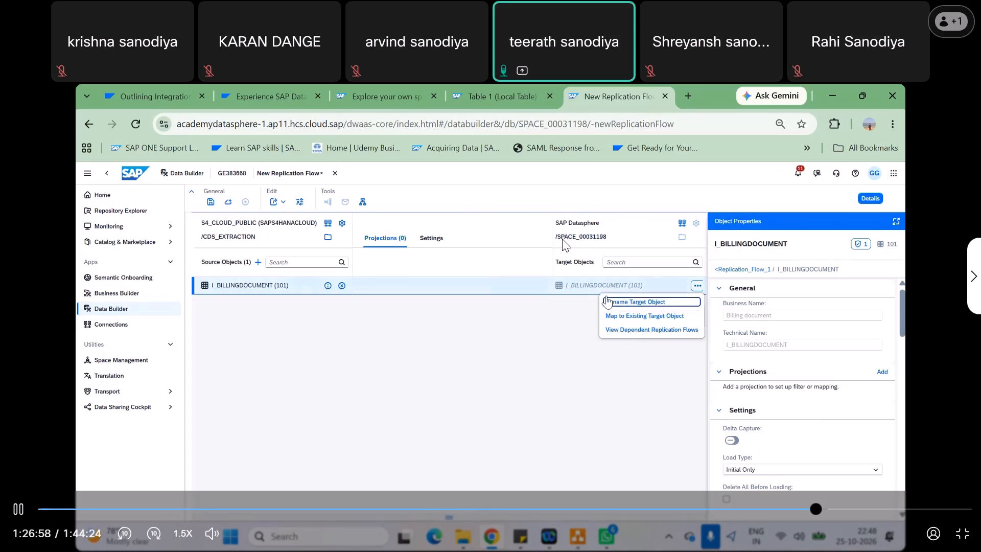
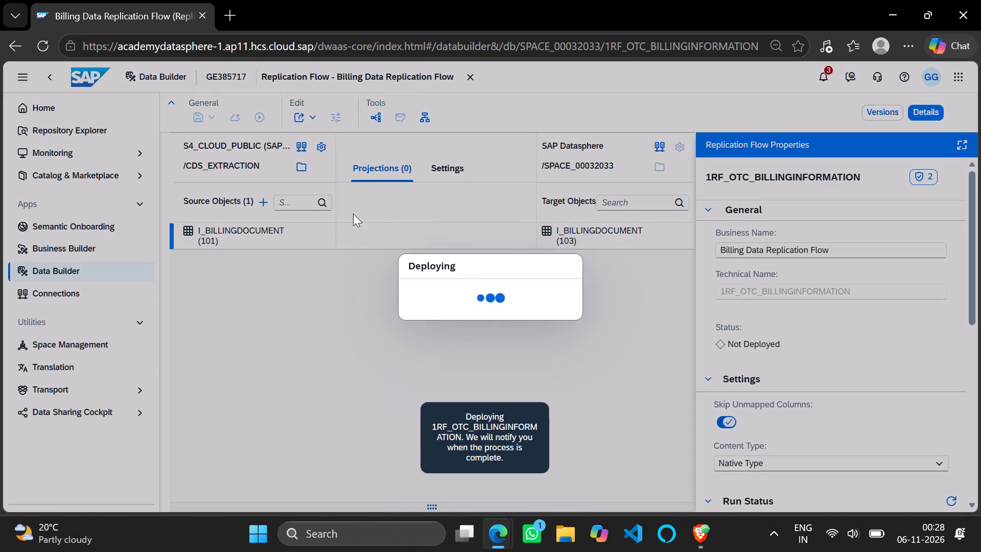
Resume the training recording at the deployment part and compare it with the Billing Data Replication Flow's deployment status in Datasphere.
key(alt+Tab)
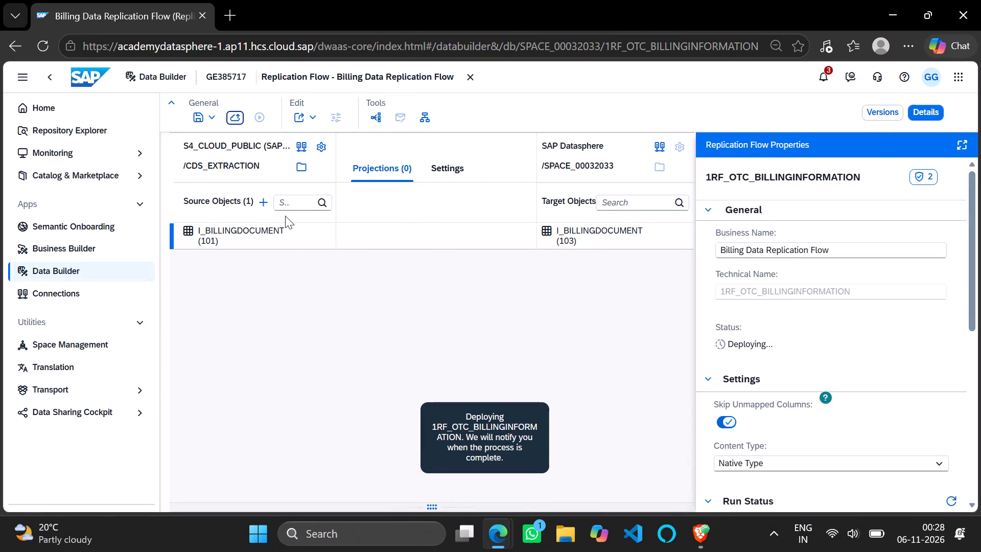
key(alt+Tab)
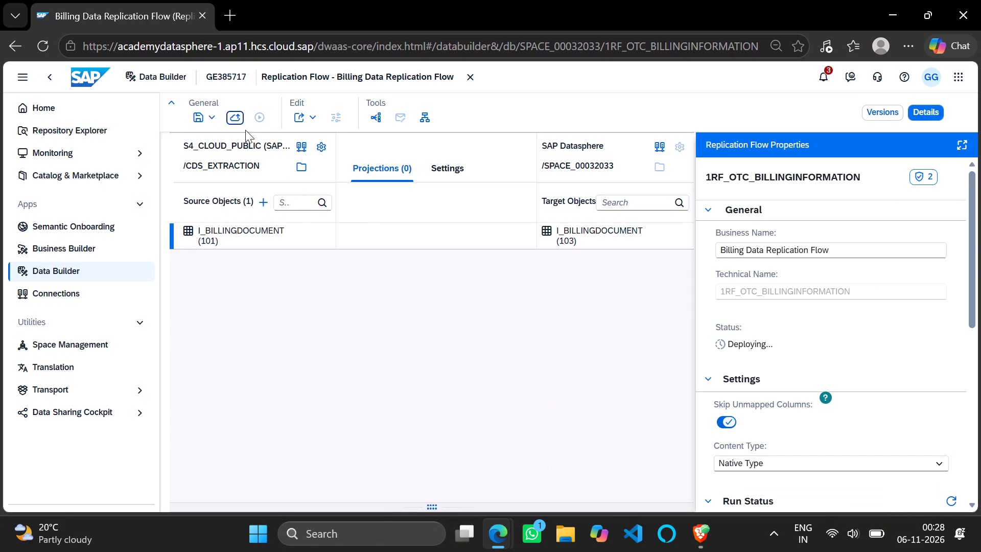
key(alt+Tab)
click(306, 275)
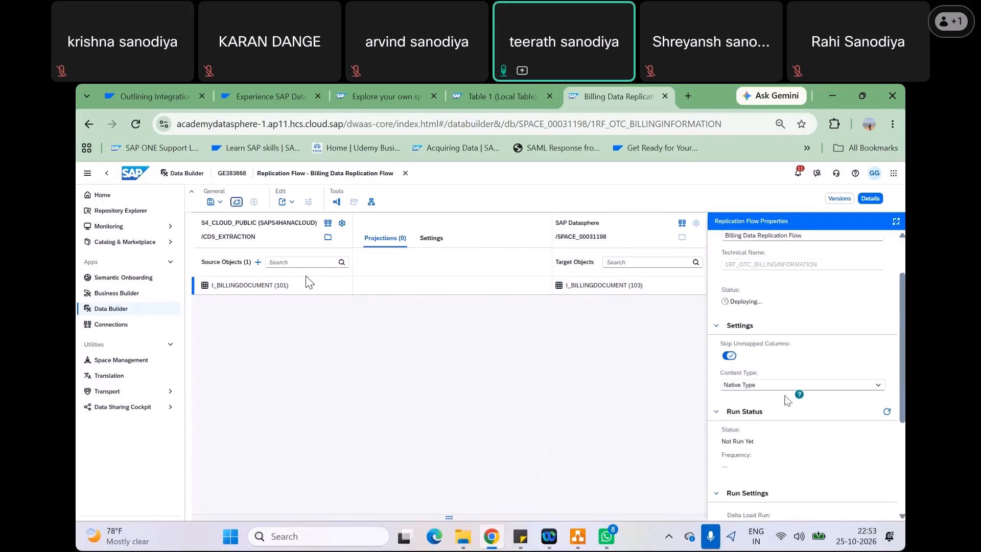
key(alt+Tab)
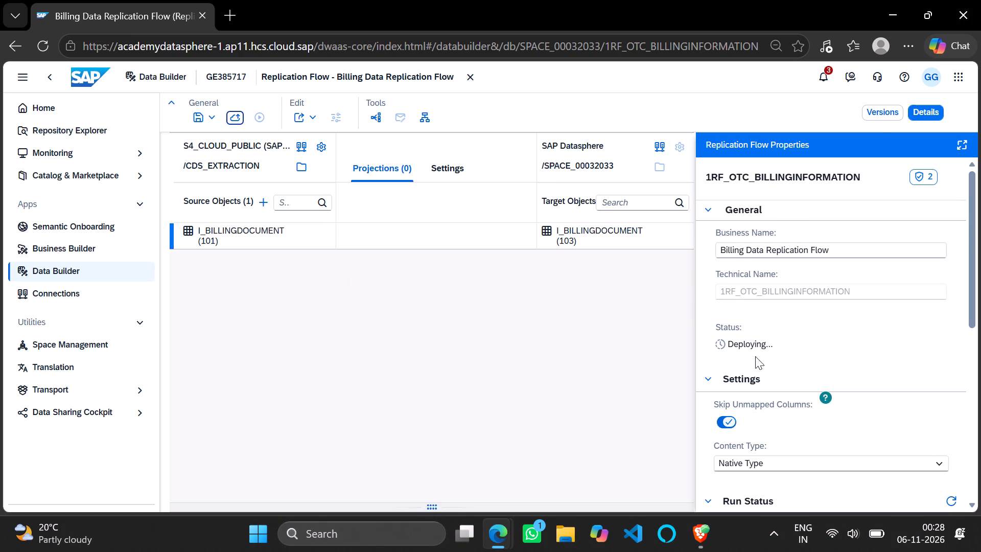
key(alt+Tab)
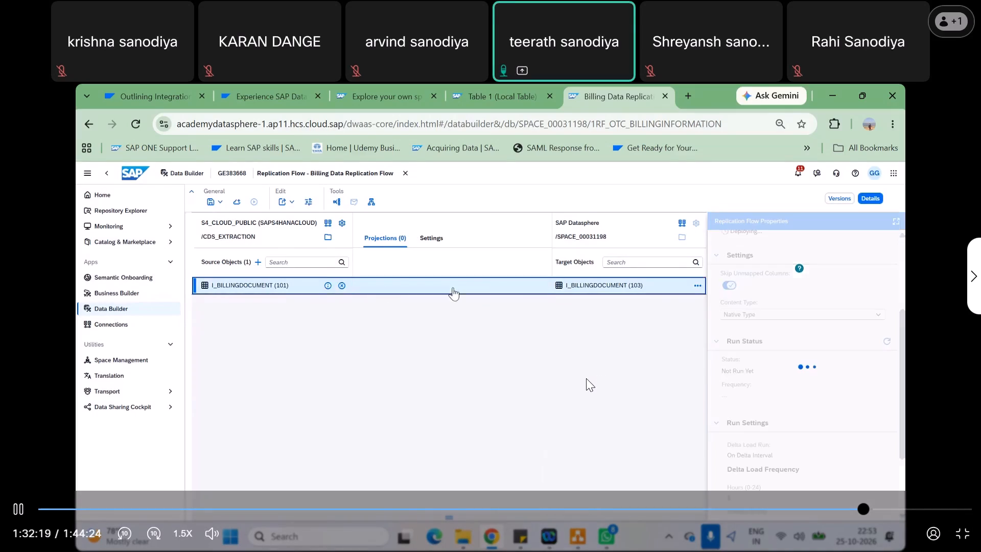
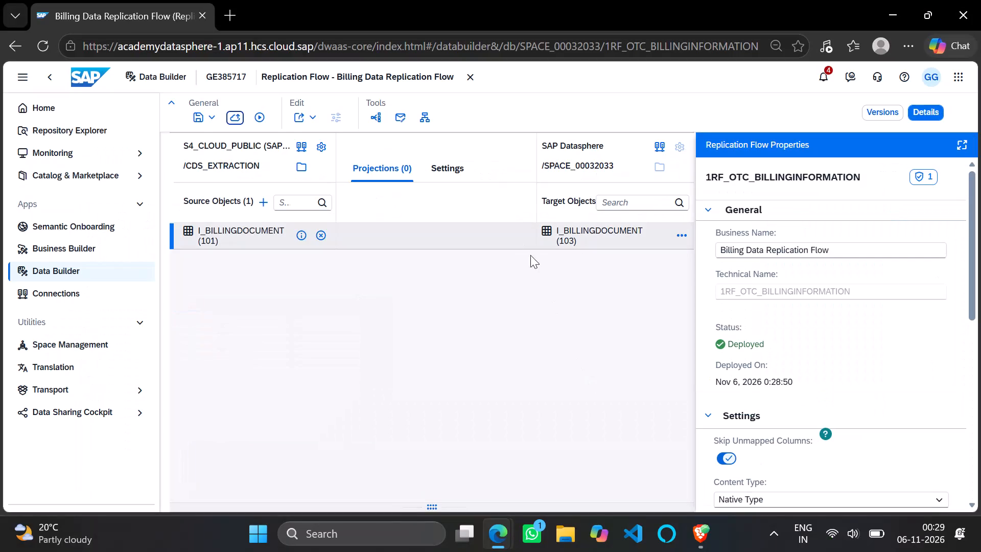
Watch the recording's part on scheduling and running the replication flow, comparing it with the Run Status section in Datasphere.
key(alt+Tab)
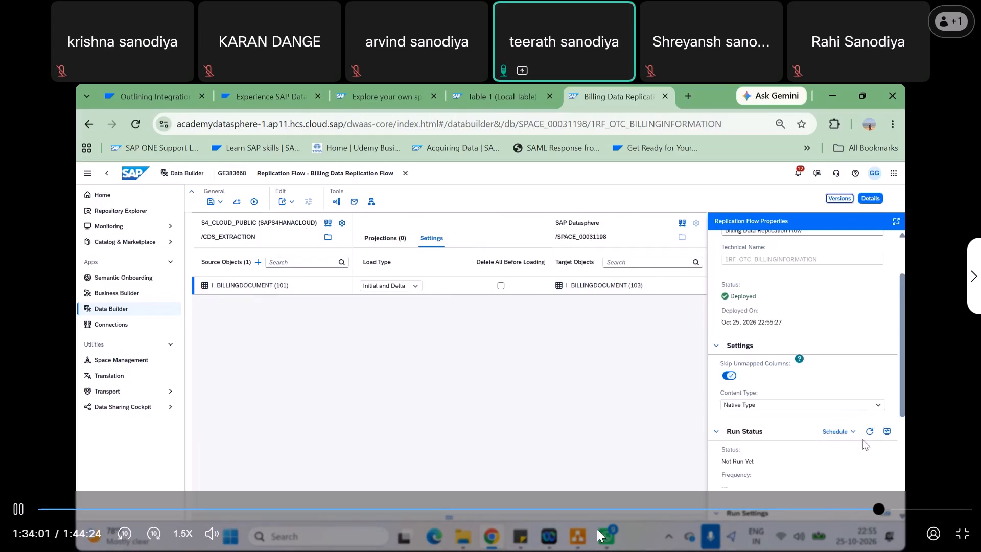
click(513, 294)
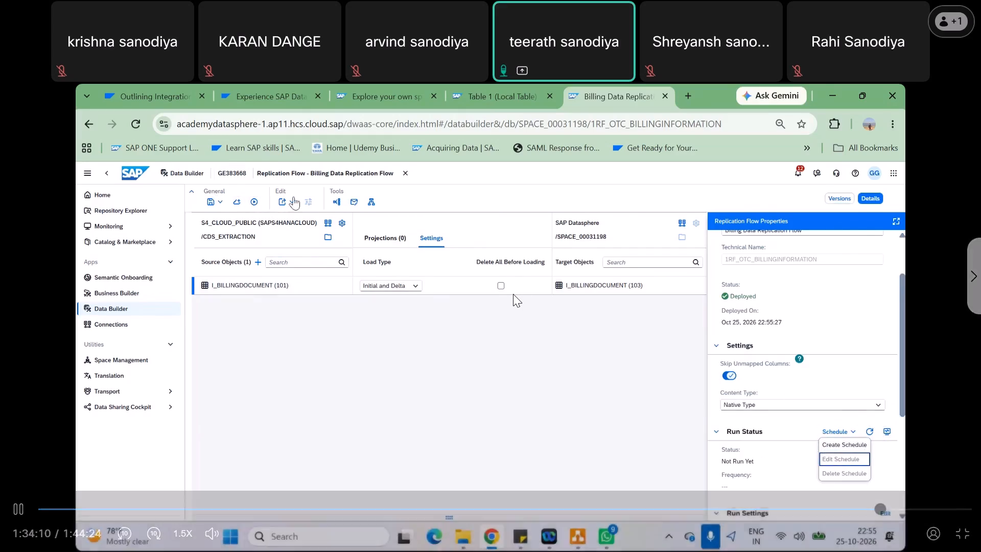
key(alt+Tab)
scroll(880, 351, down, 2)
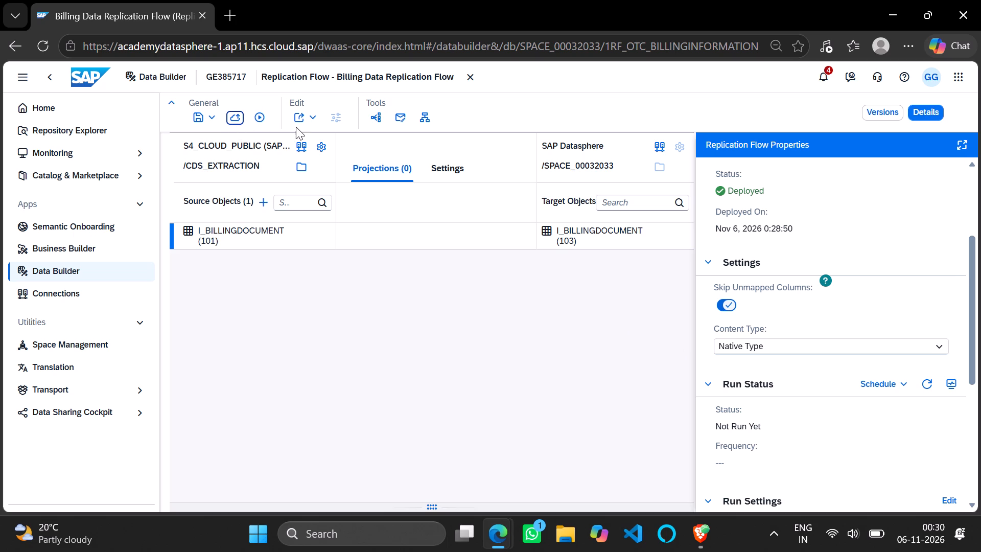
key(alt+Tab)
click(338, 199)
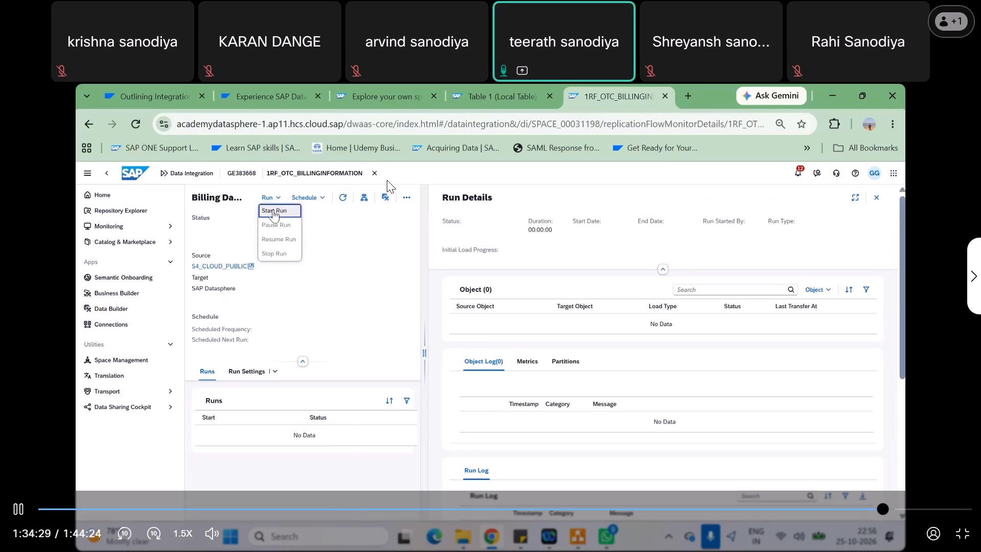
click(419, 201)
click(419, 201)
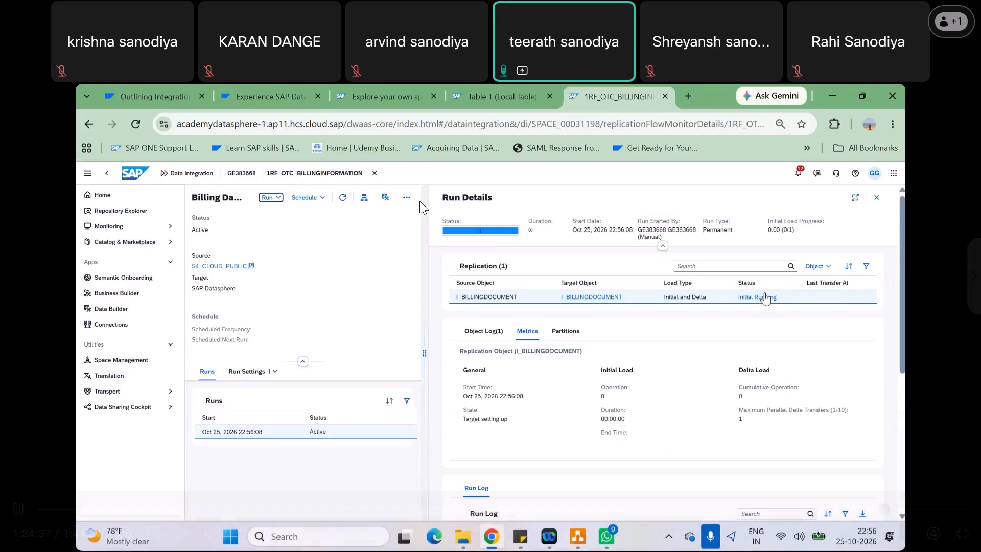
click(419, 201)
Open the Billing Data Replication Flow's run monitor in Data Integration, checking the recording while it loads.
key(alt+Tab)
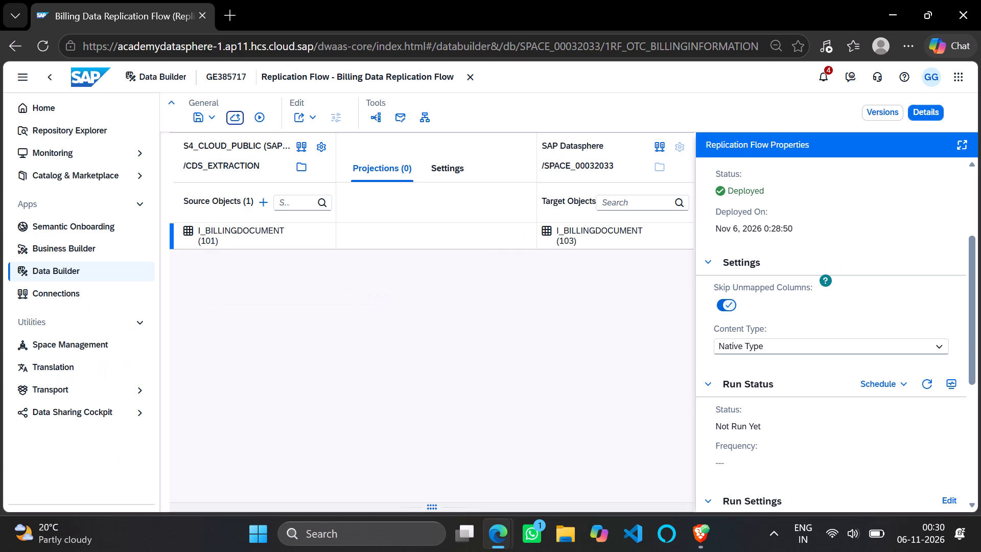
click(957, 382)
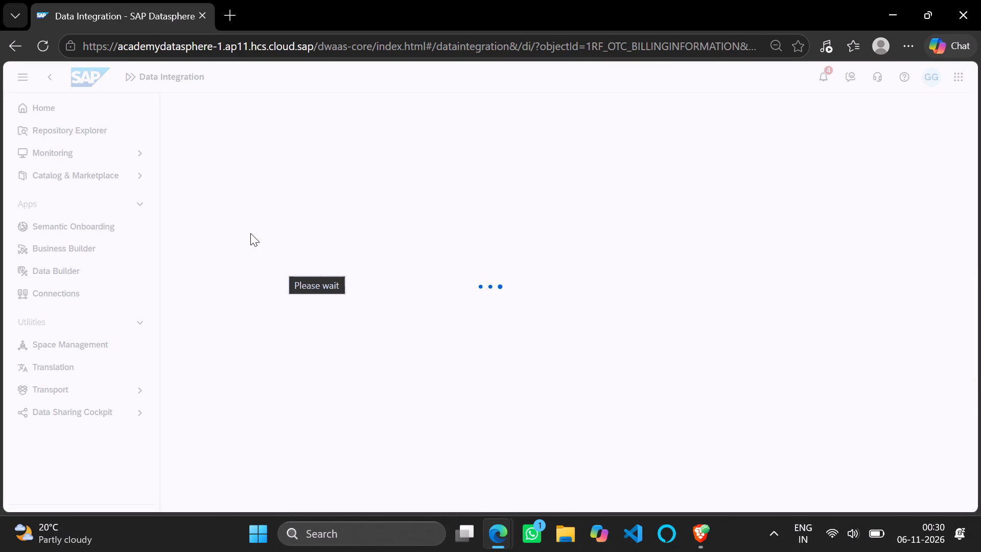
key(alt+Tab)
click(370, 267)
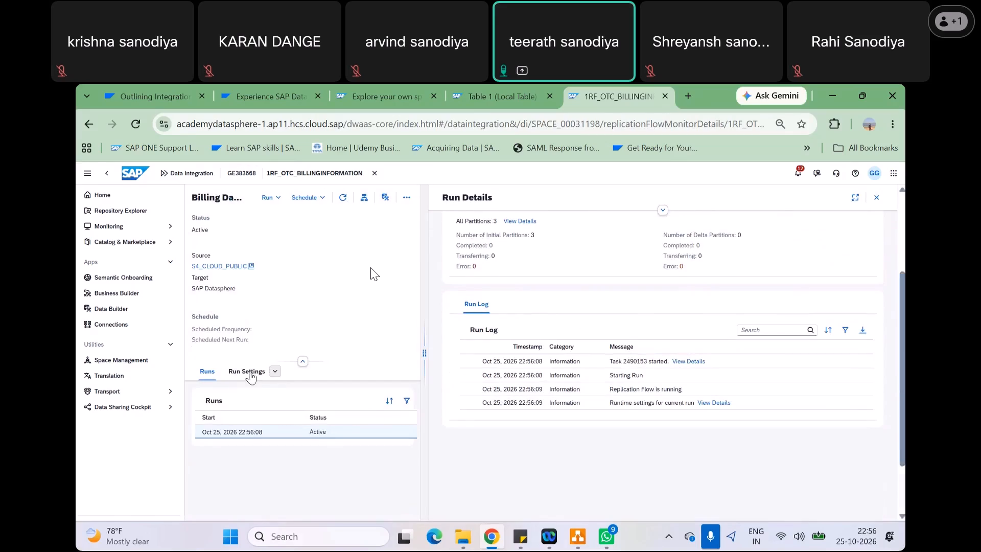
Start a run of the Billing Data Replication Flow from its monitor page in Datasphere.
key(alt+Tab)
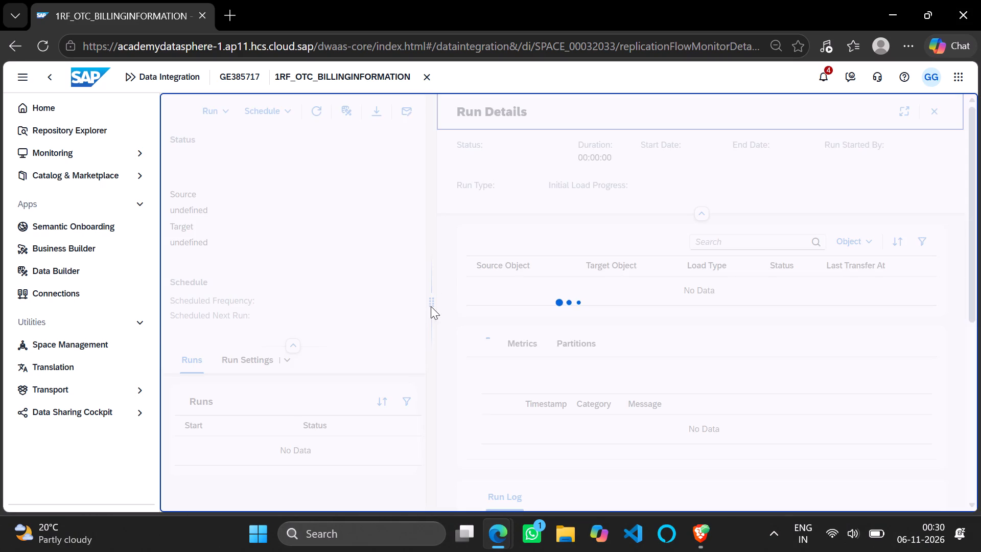
click(285, 113)
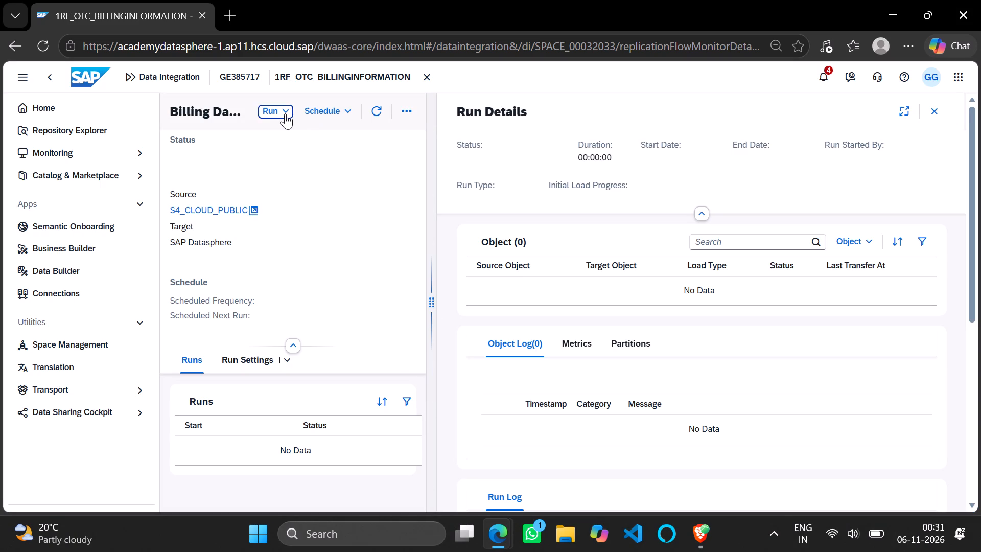
click(290, 127)
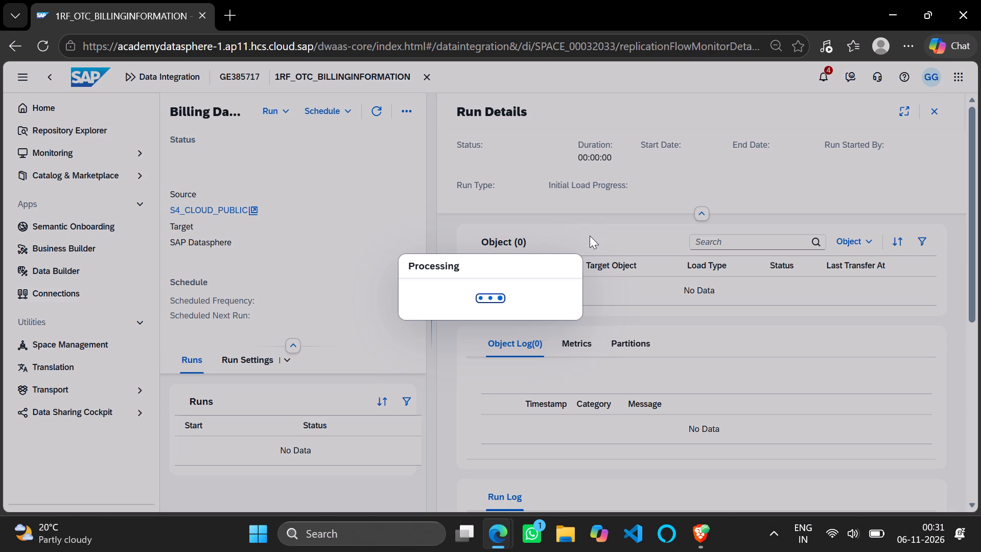
key(alt+Tab)
key(alt+Tab)
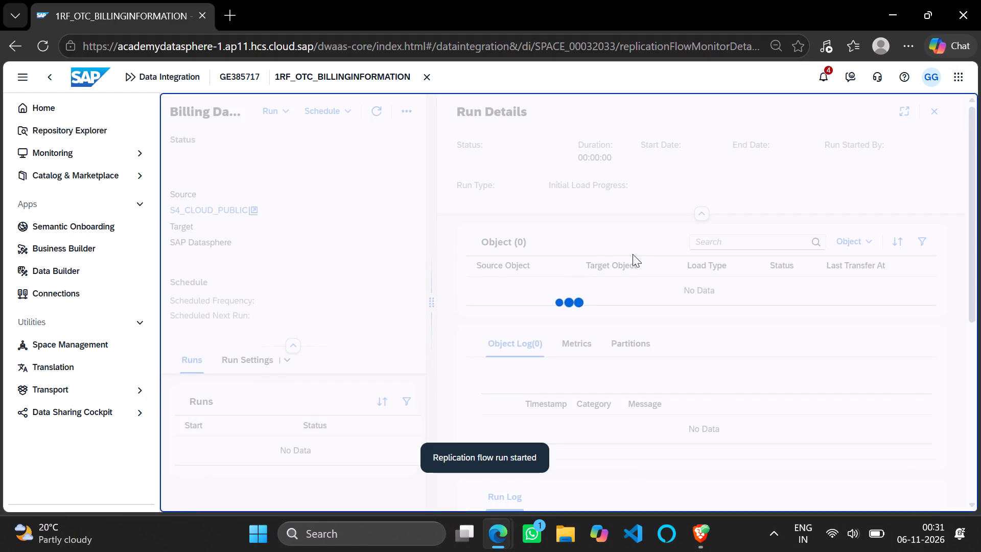
Compare the flow's run details, I_BILLINGDOCUMENT metrics and run log in Datasphere with the recording.
key(alt+Tab)
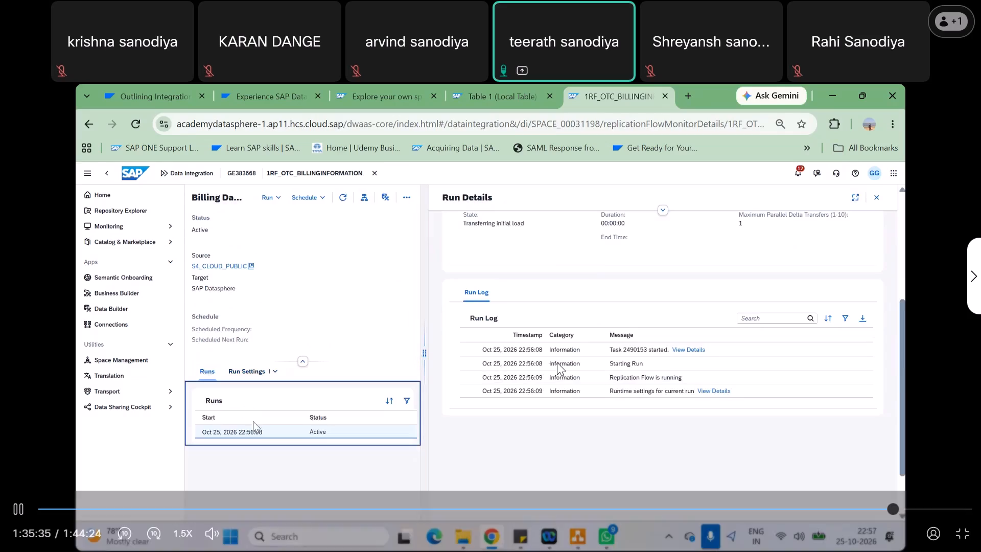
scroll(556, 367, up, 3)
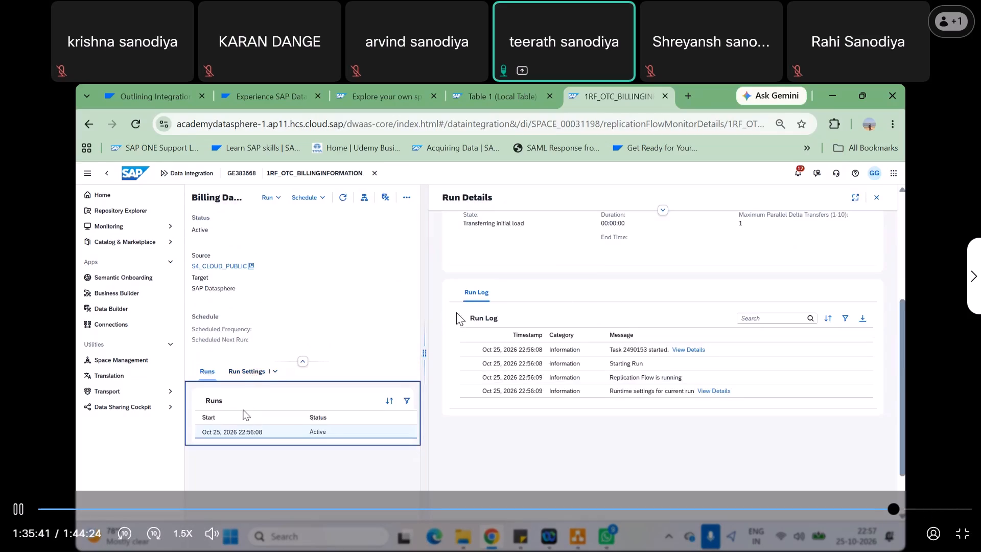
key(alt+Tab)
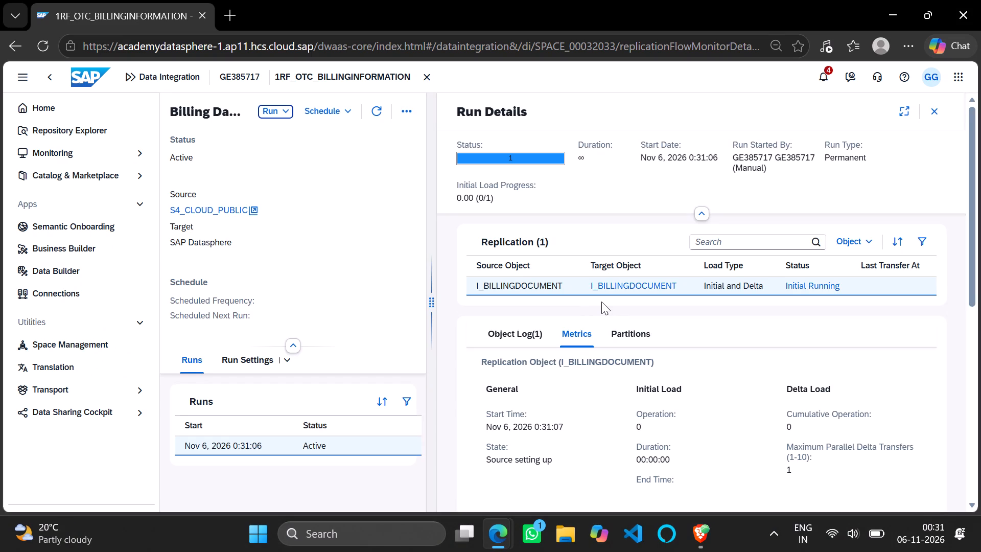
scroll(602, 302, up, 1)
scroll(678, 286, down, 3)
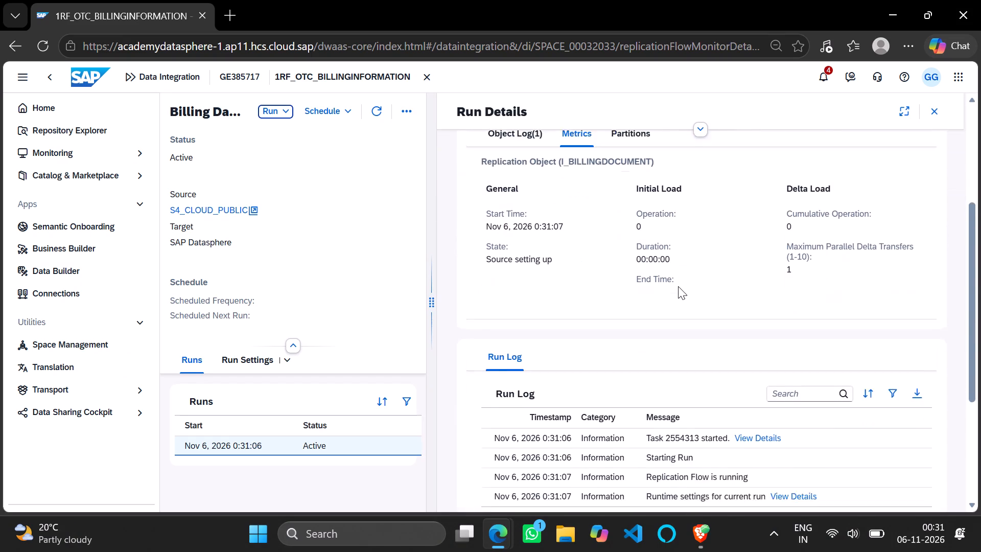
scroll(678, 286, down, 3)
scroll(675, 292, up, 6)
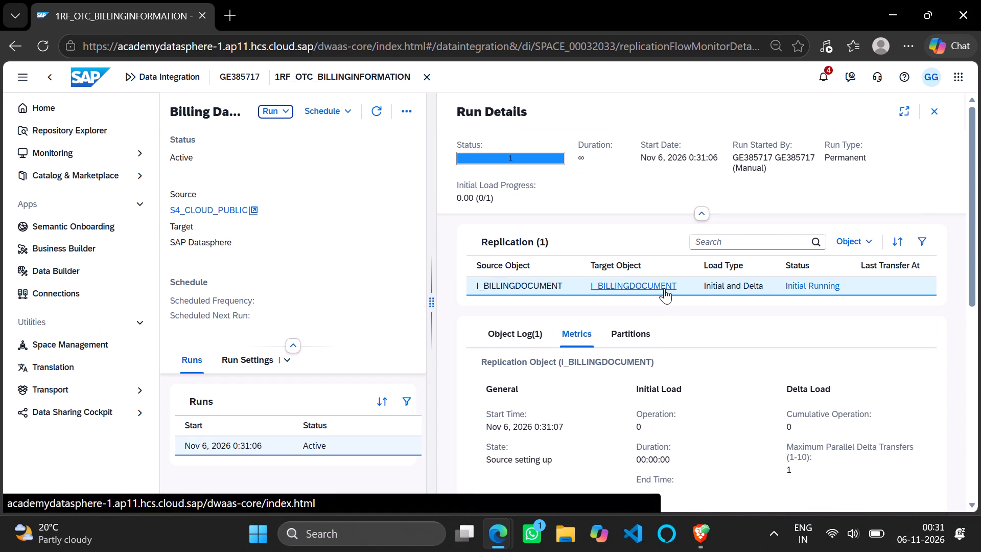
key(alt+Tab)
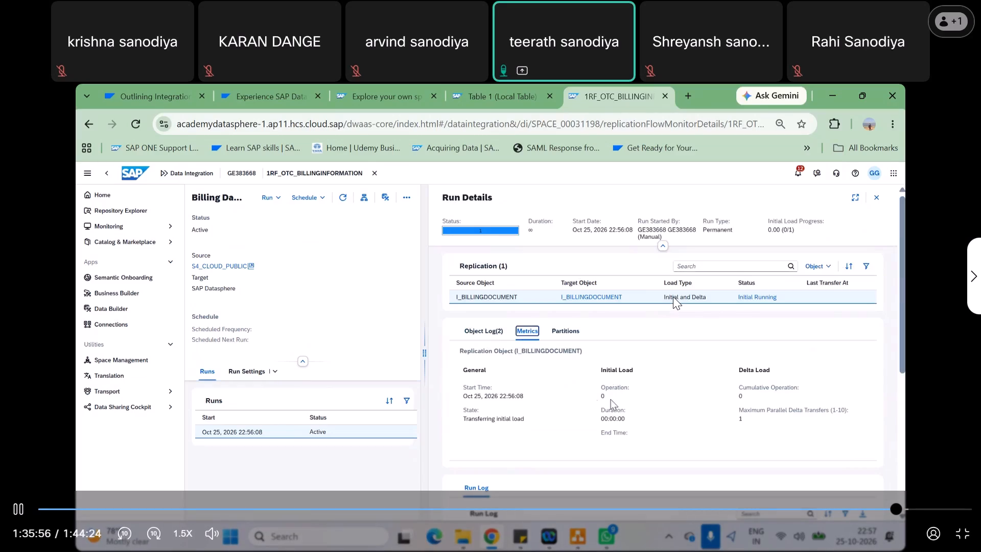
key(alt+Tab)
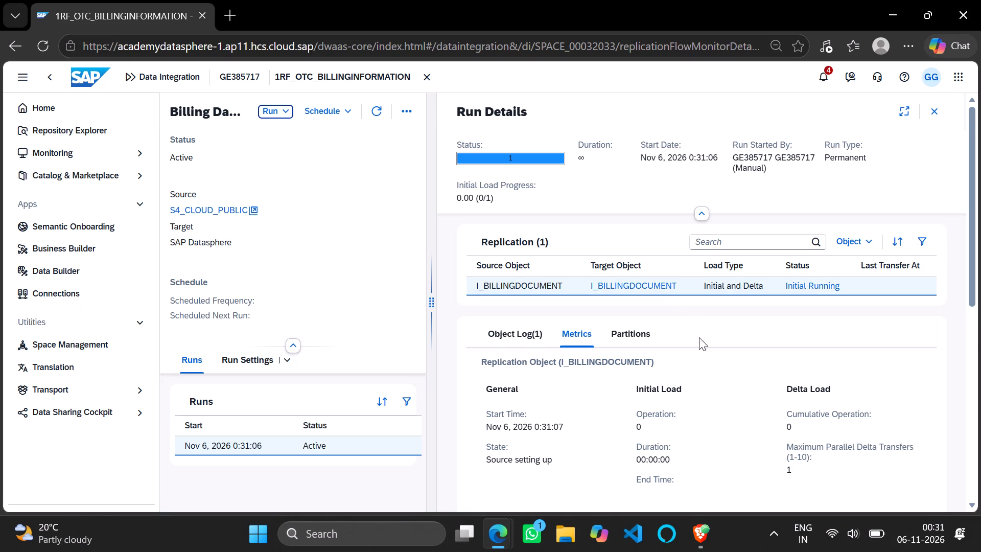
scroll(695, 342, down, 1)
key(alt+Tab)
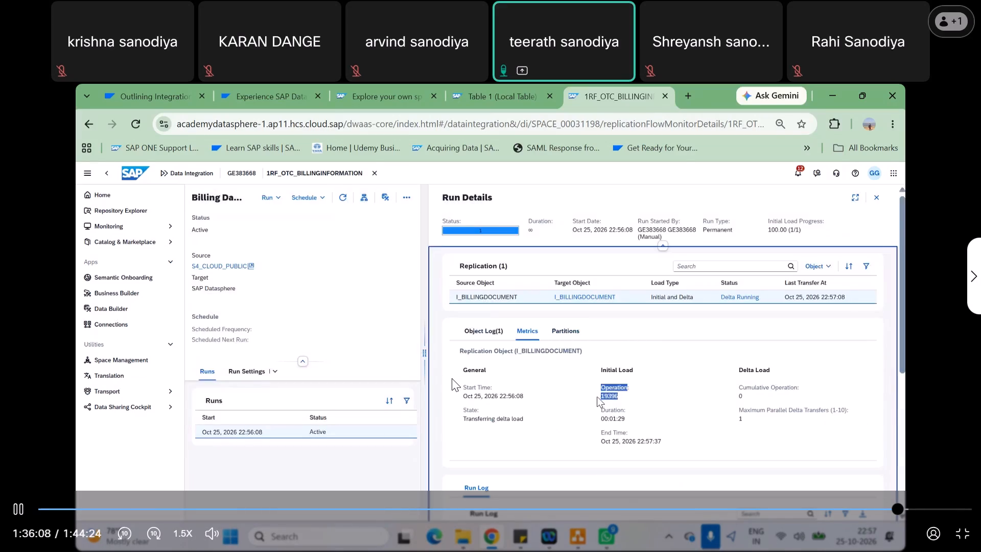
key(alt+Tab)
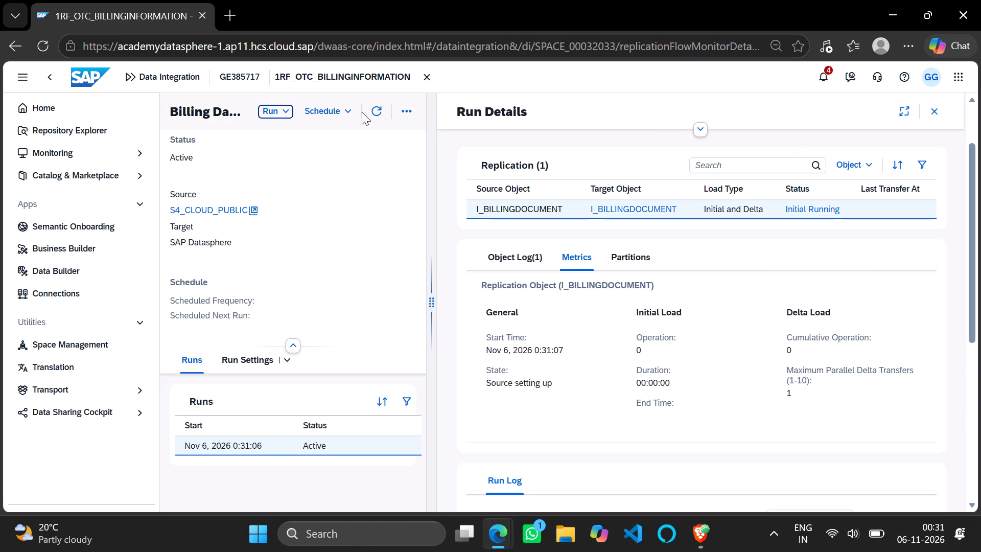
Refresh the replication run and examine its status, metrics and run log against the recording.
click(372, 113)
key(alt+Tab)
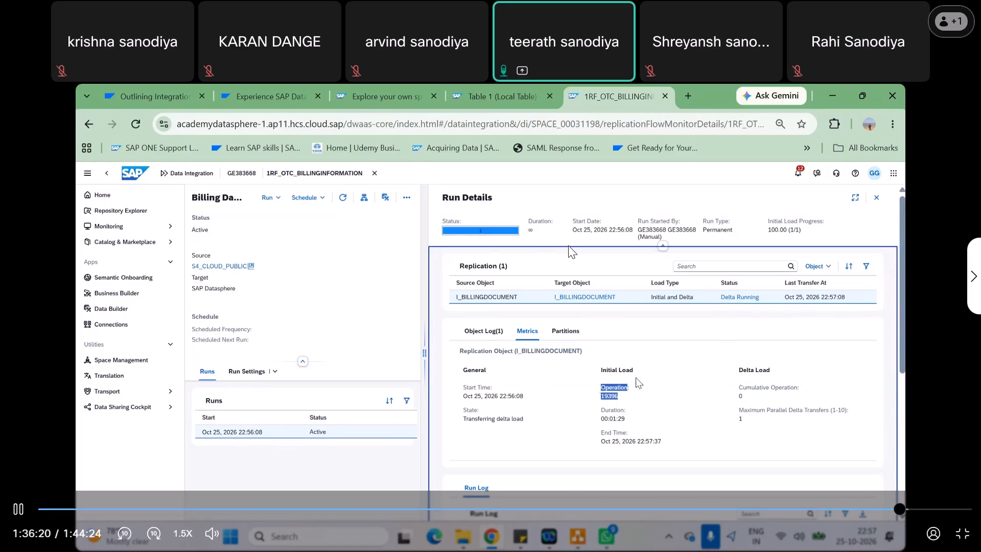
key(alt+Tab)
scroll(752, 316, down, 4)
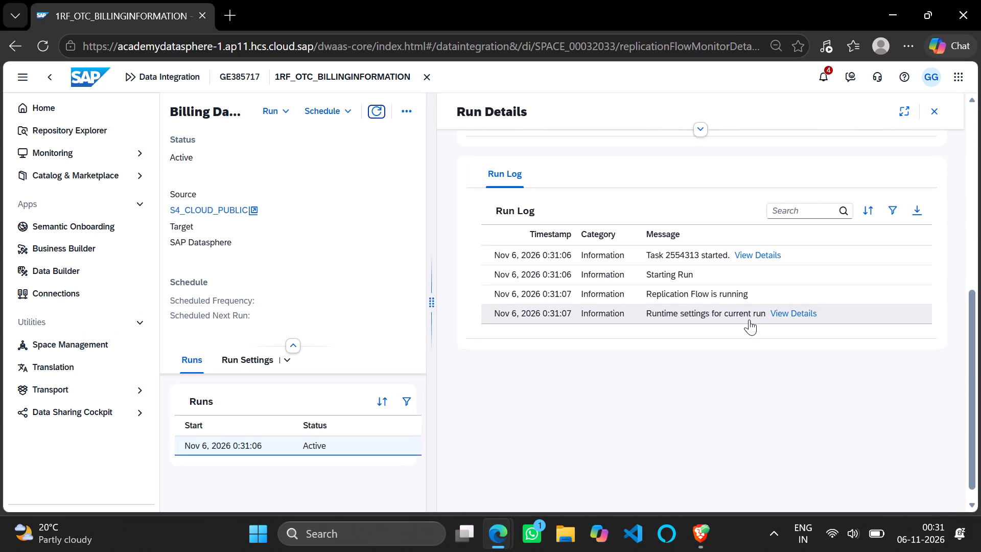
scroll(748, 319, up, 7)
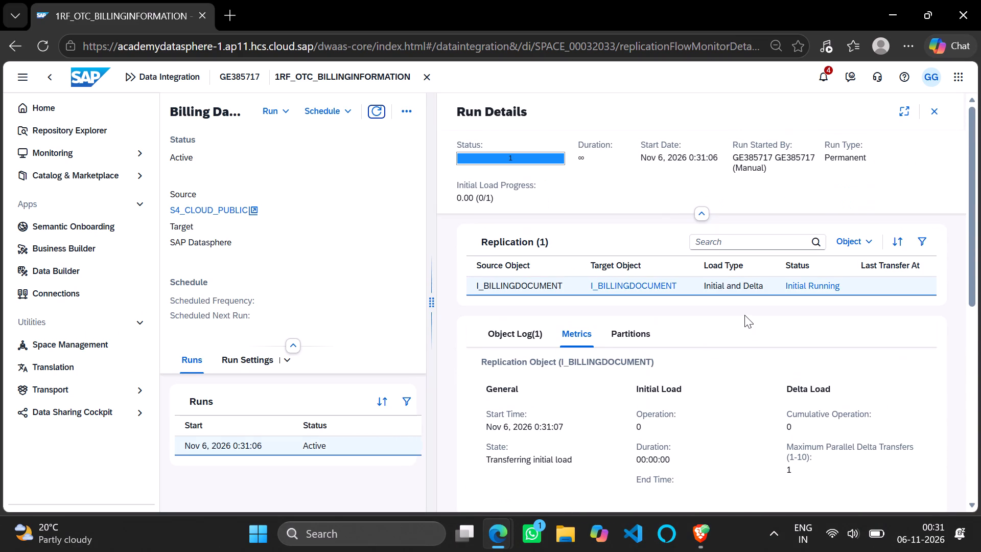
scroll(728, 309, up, 4)
Play the recording at 2X through the run monitoring up to the return to the Data Builder, checking the run details in Datasphere meanwhile.
key(alt+Tab)
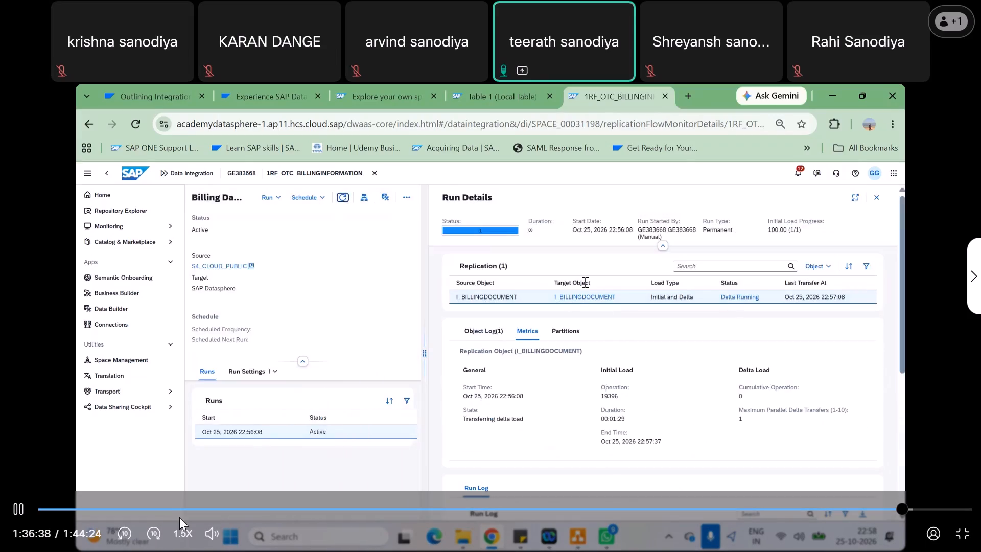
click(185, 531)
click(204, 328)
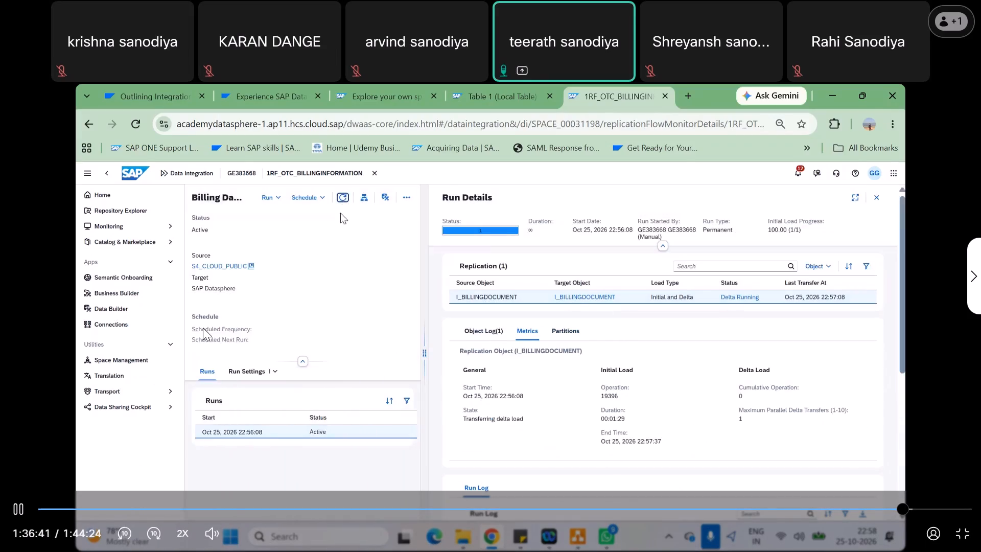
key(alt+Tab)
scroll(693, 316, down, 1)
key(alt+Tab)
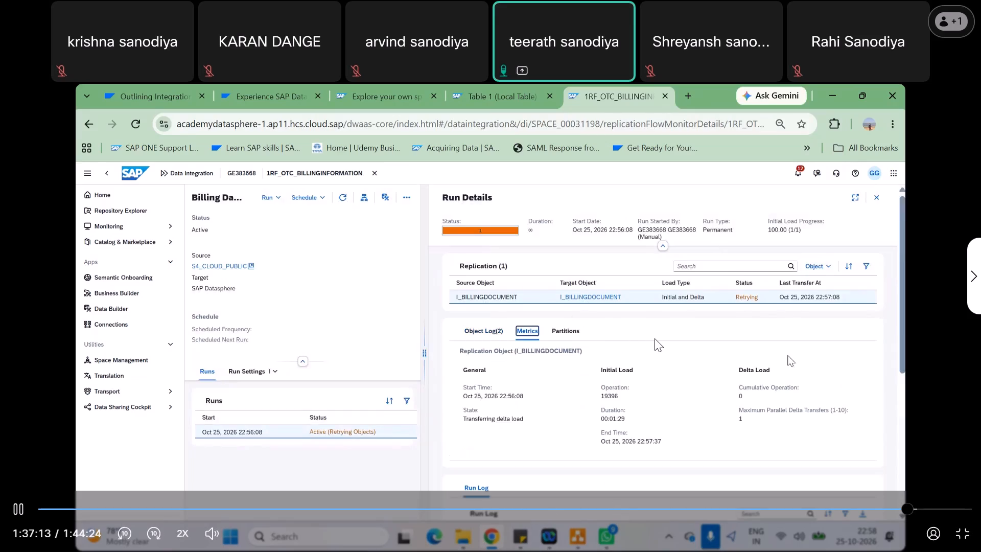
click(653, 344)
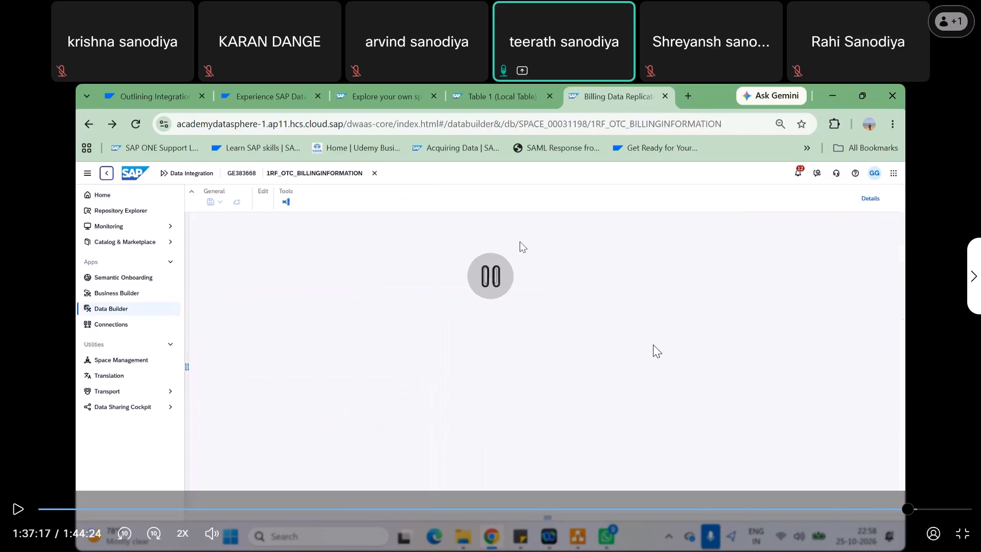
click(653, 344)
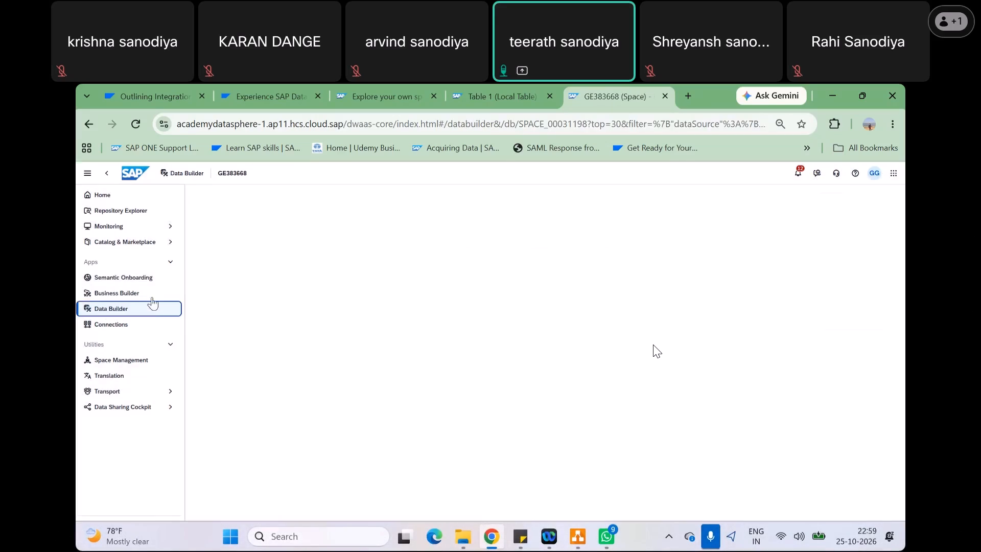
click(652, 344)
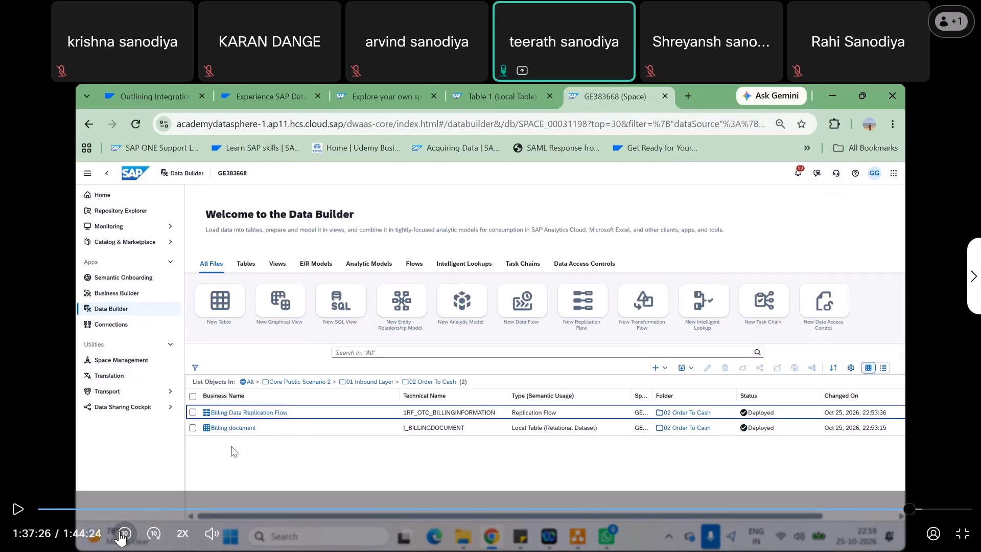
Rewind the recording by 10 seconds and replay the return to the Data Builder at 1.5X speed.
click(118, 531)
click(180, 533)
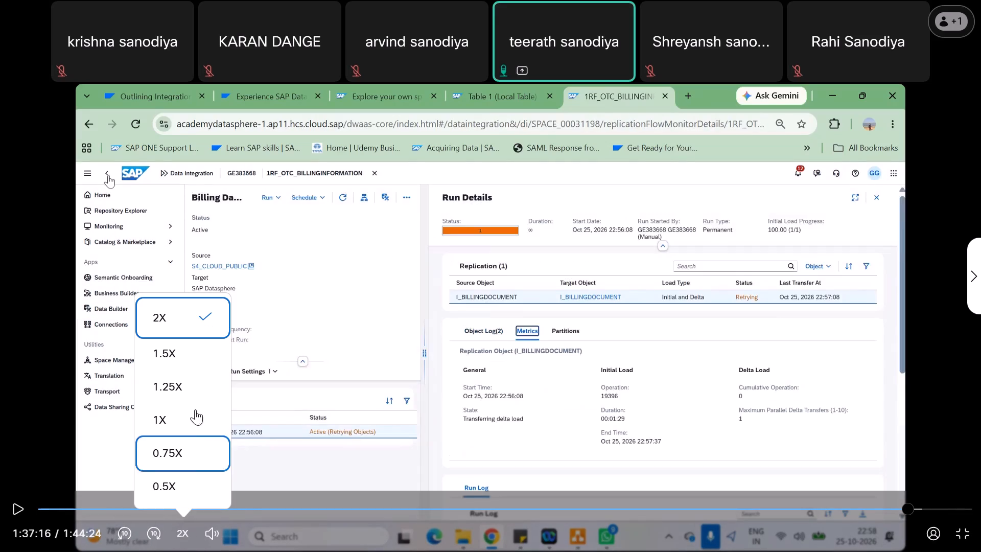
click(181, 365)
click(564, 331)
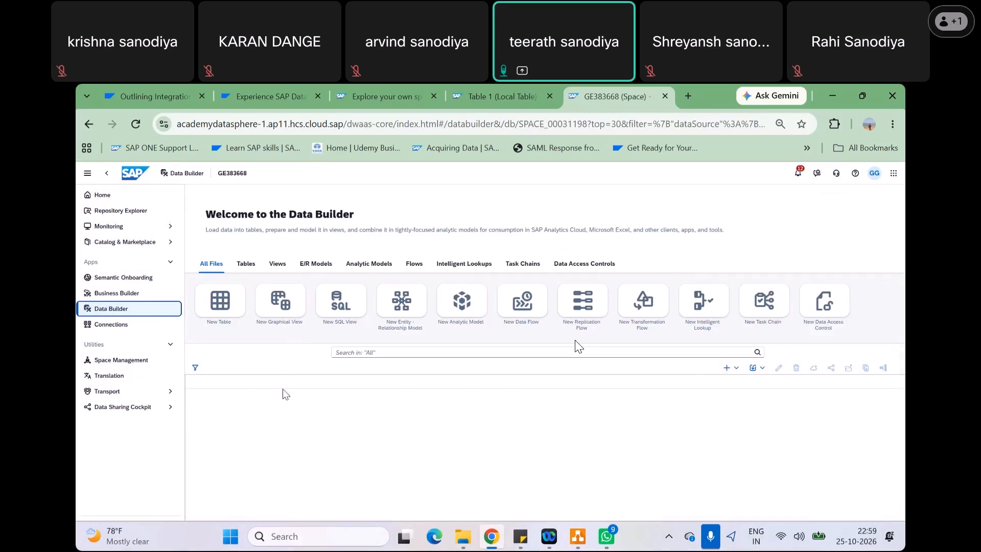
click(575, 340)
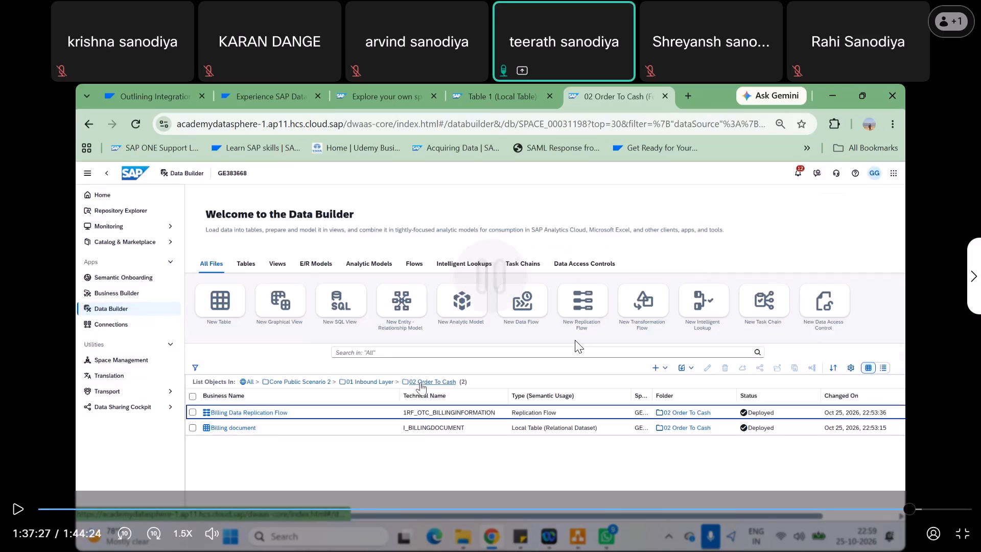
click(575, 340)
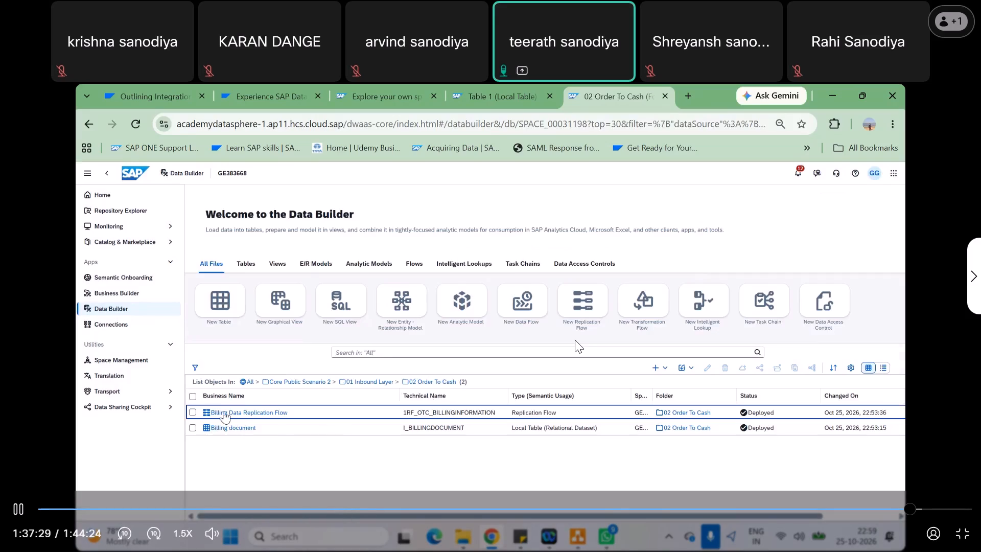
Pause the recording, refresh the Billing Data Replication Flow run in Datasphere, and examine its run details and metrics.
click(575, 340)
key(alt+Tab)
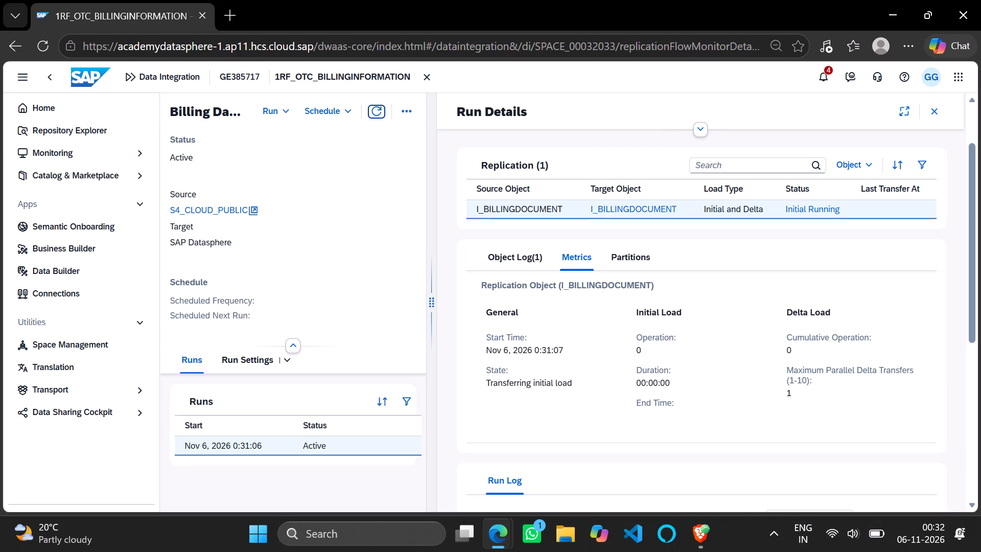
click(376, 108)
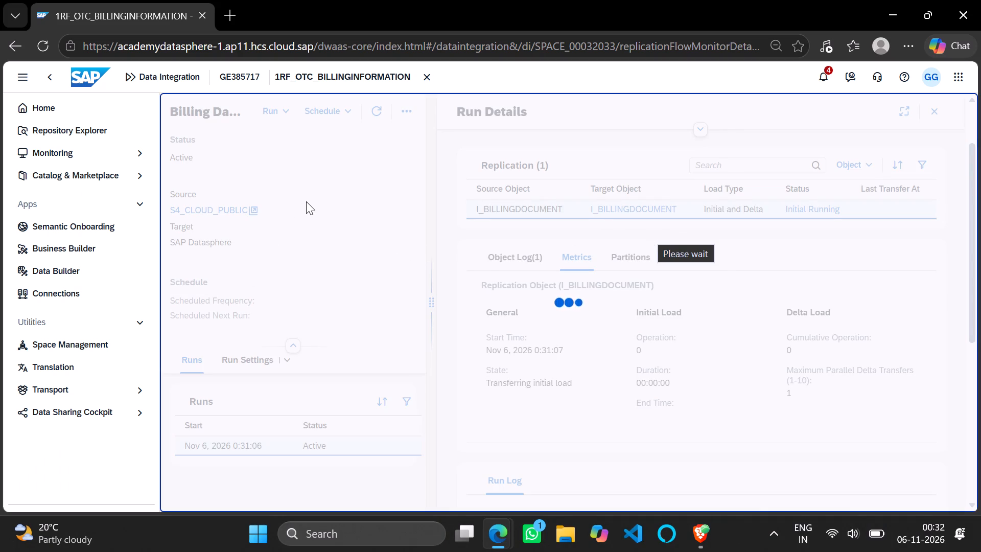
key(alt+Tab)
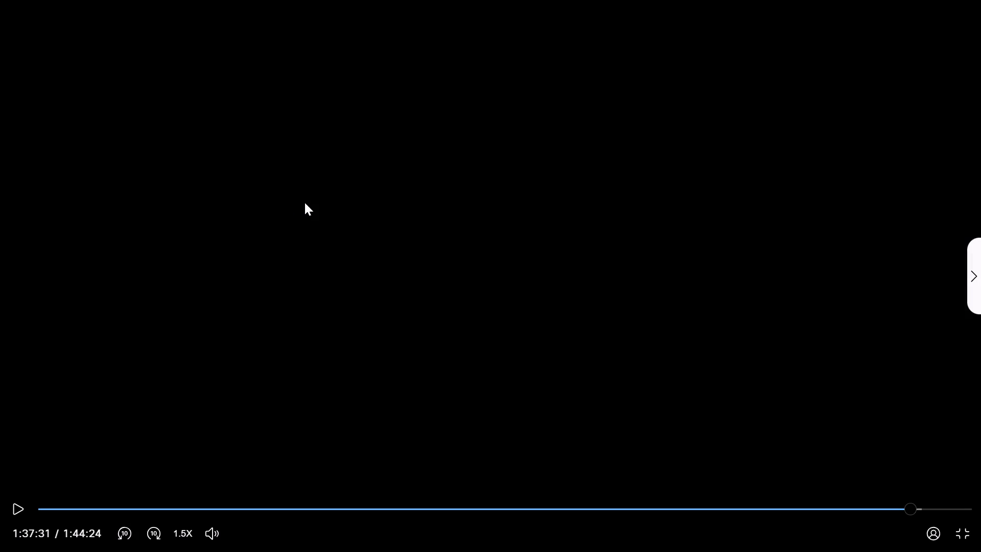
key(alt+Tab)
scroll(94, 284, up, 1)
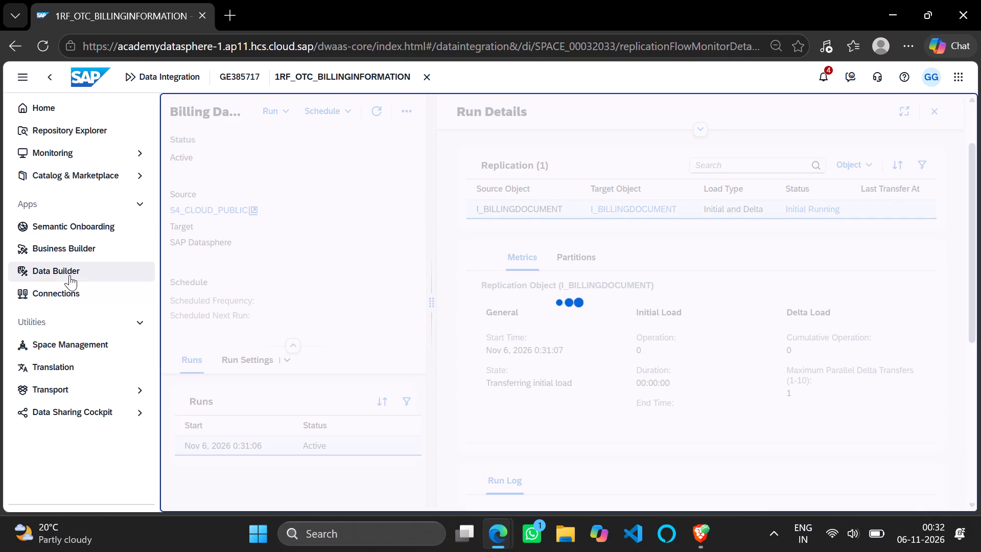
key(alt+Tab)
key(alt+Tab)
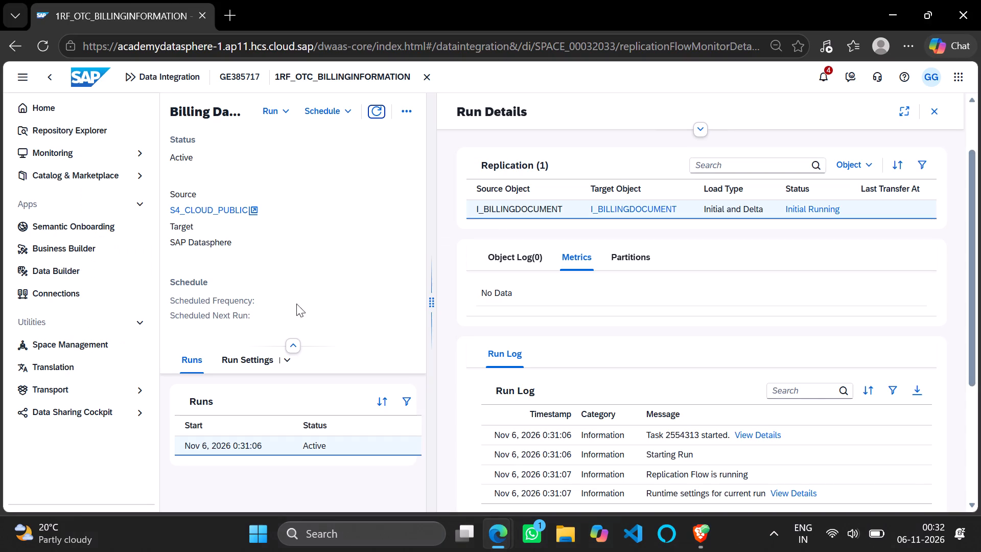
scroll(680, 333, down, 2)
scroll(694, 337, up, 3)
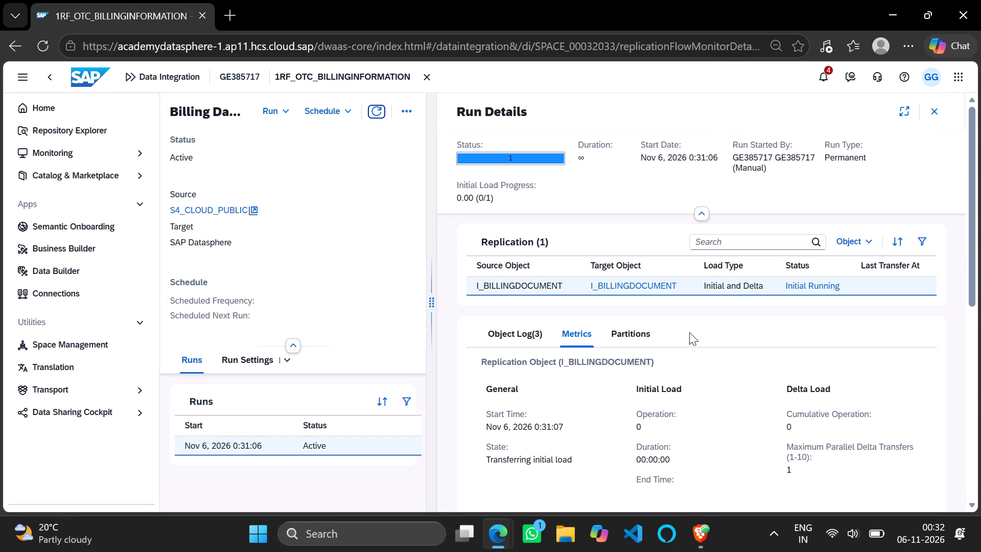
scroll(689, 330, up, 4)
scroll(689, 323, down, 2)
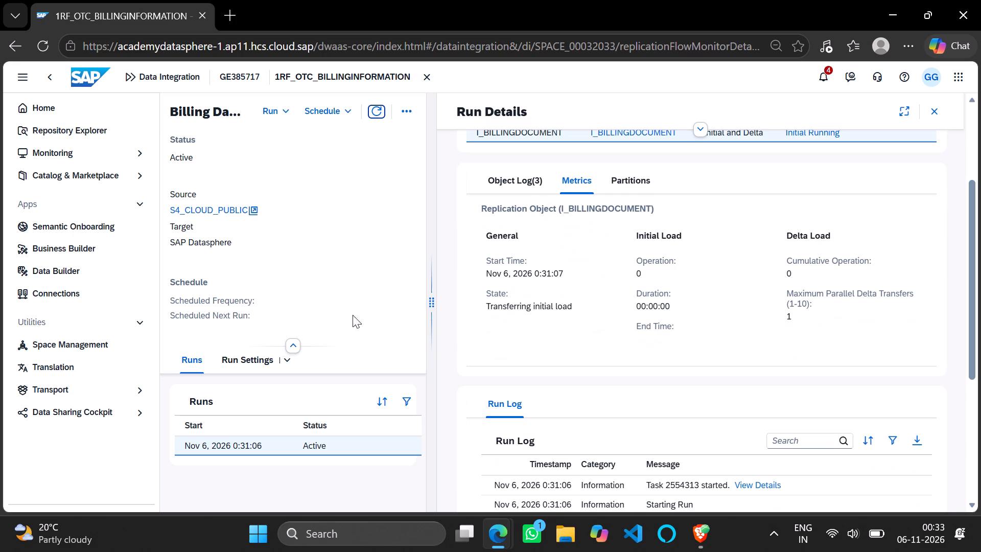
Refresh the replication run again and examine its status, object log and I_BILLINGDOCUMENT metrics.
middle_click(92, 273)
middle_click(61, 268)
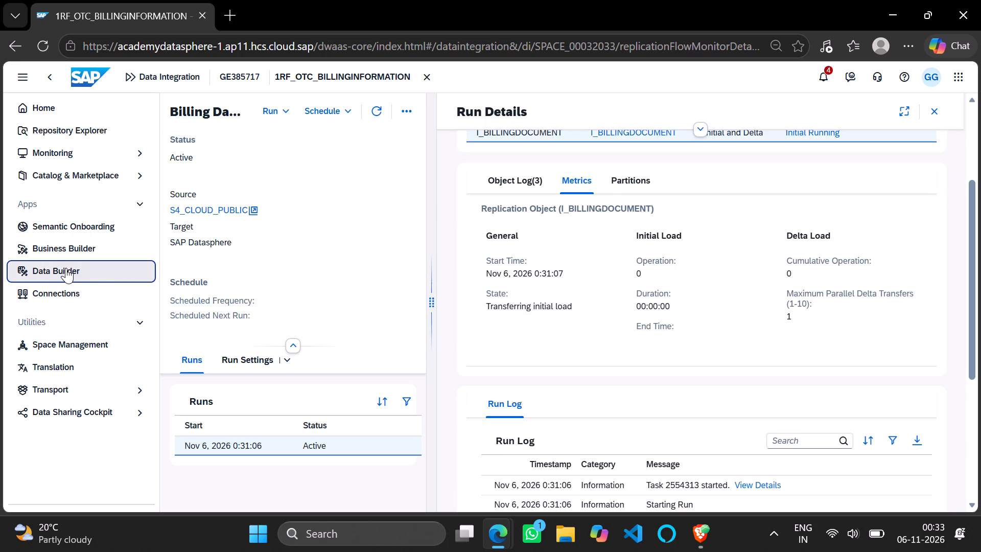
click(651, 256)
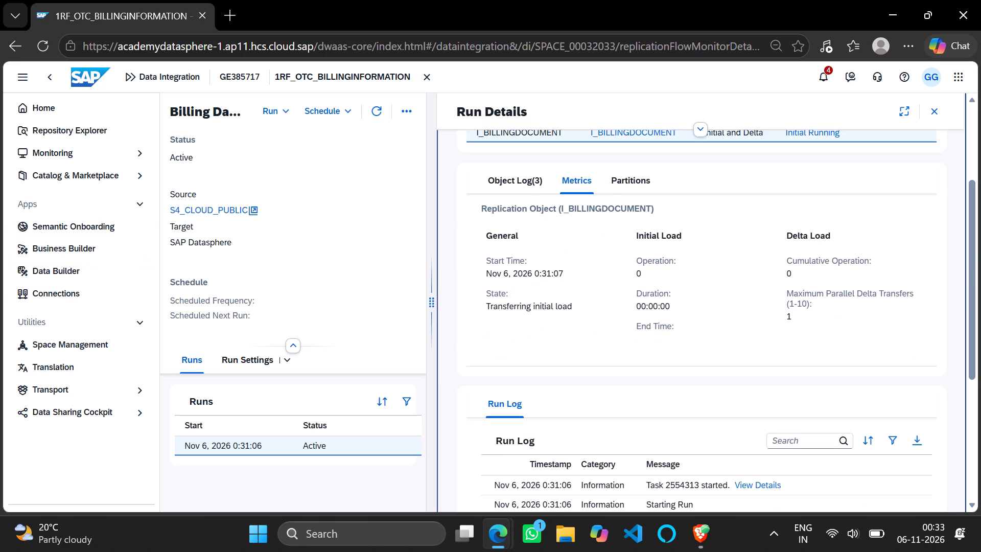
click(372, 117)
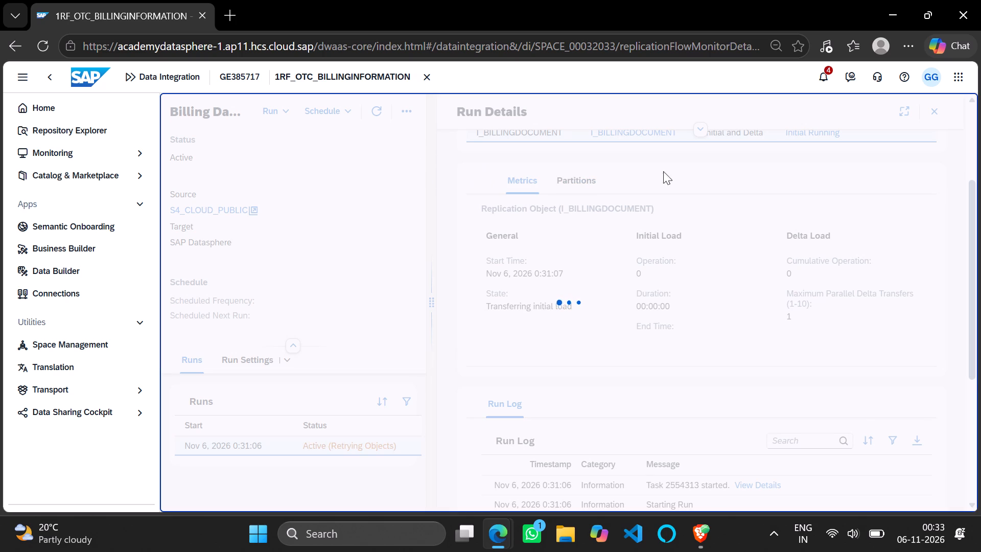
scroll(715, 199, up, 4)
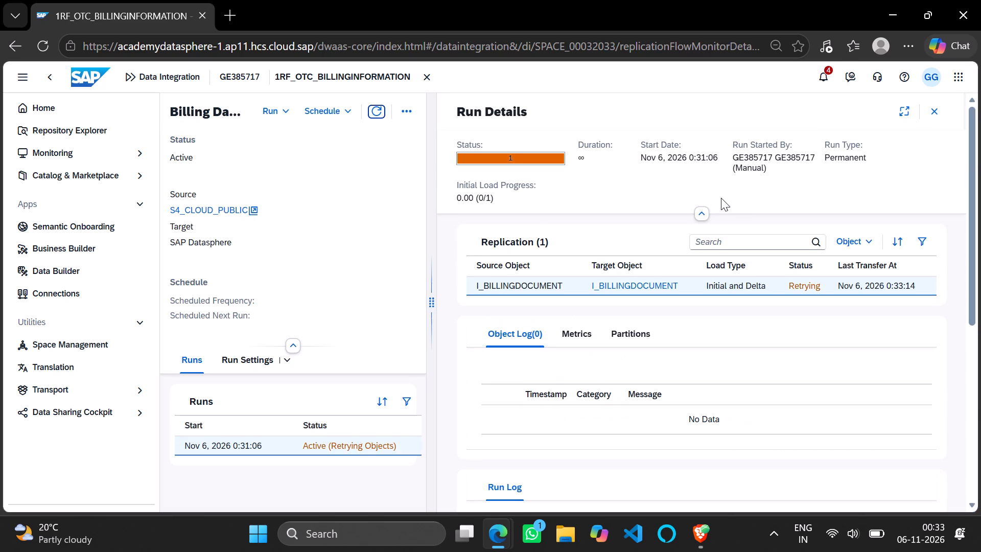
scroll(721, 207, down, 1)
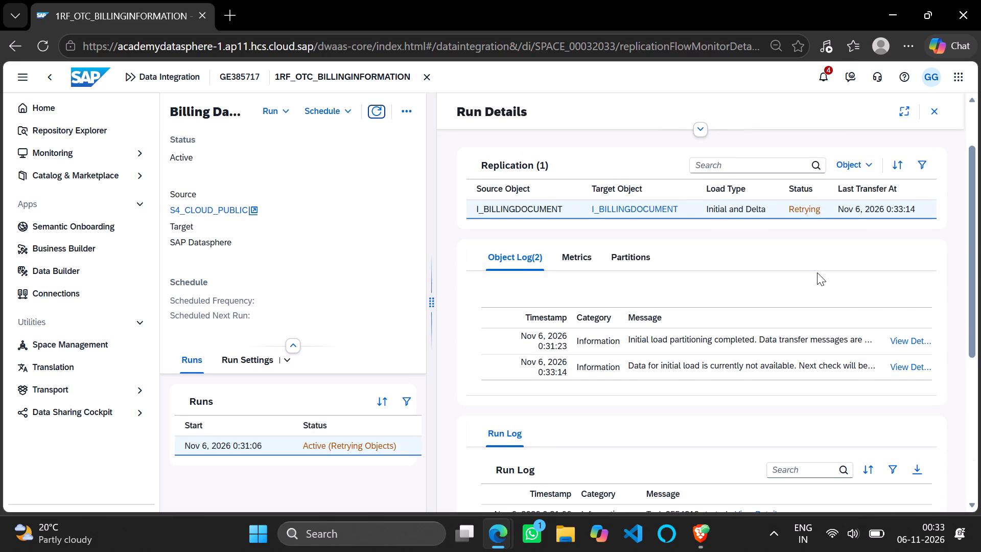
scroll(807, 279, down, 2)
scroll(767, 292, up, 2)
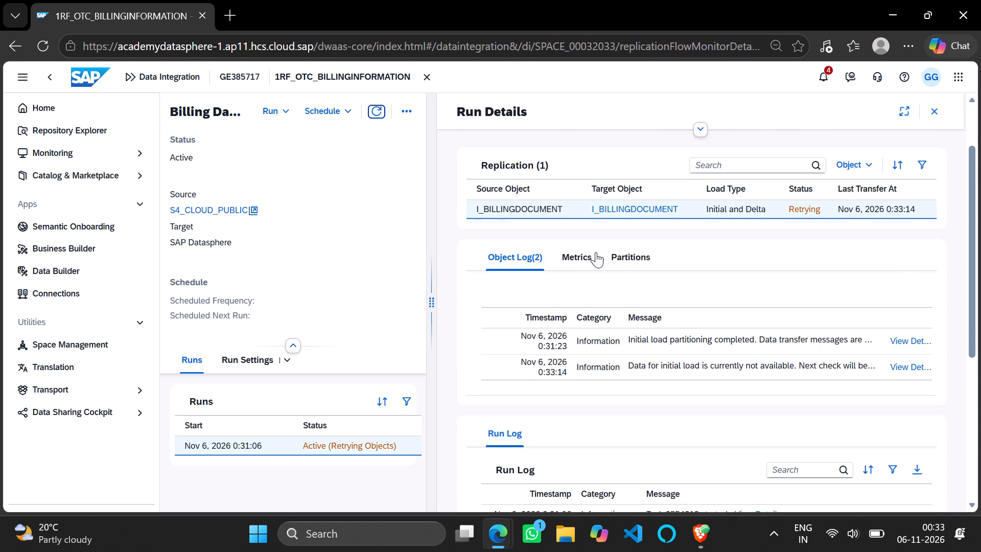
click(571, 255)
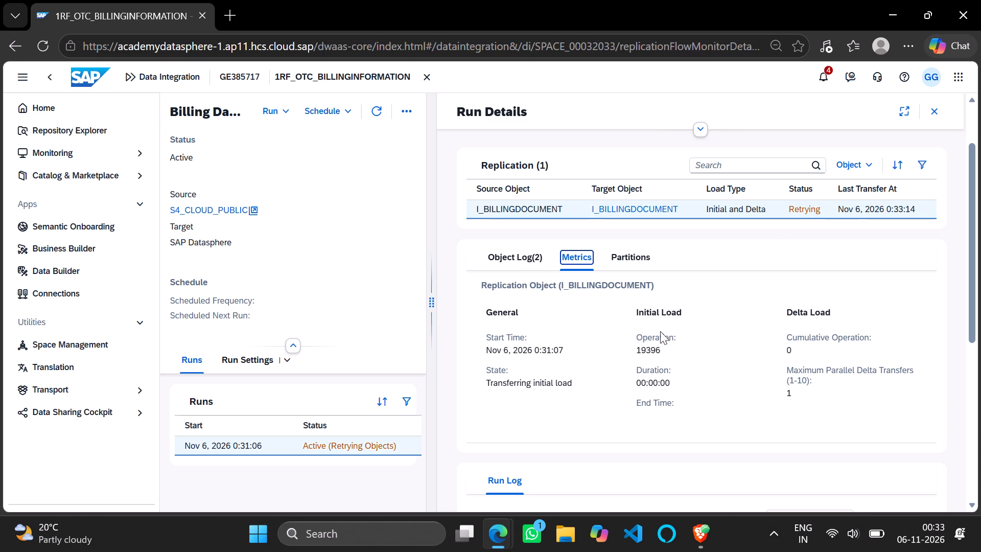
Check the recording briefly and return to the Data Builder's 02_order to case folder in Datasphere.
key(alt+Tab)
click(476, 300)
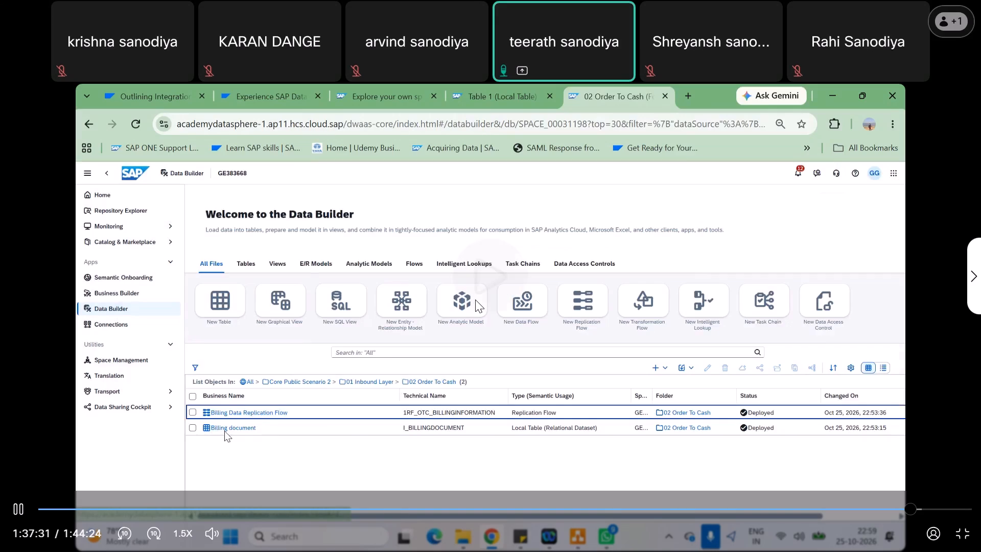
click(475, 300)
key(alt+Tab)
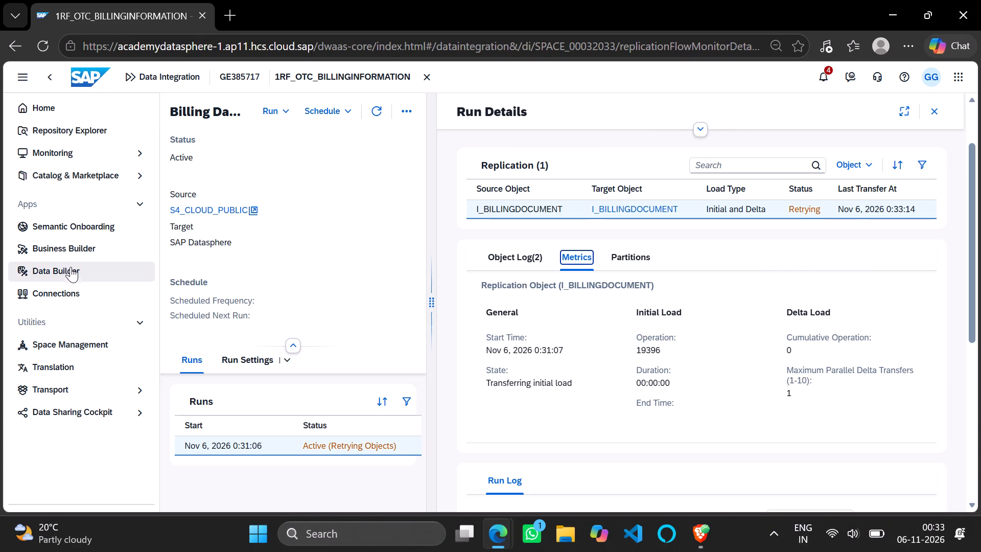
click(71, 270)
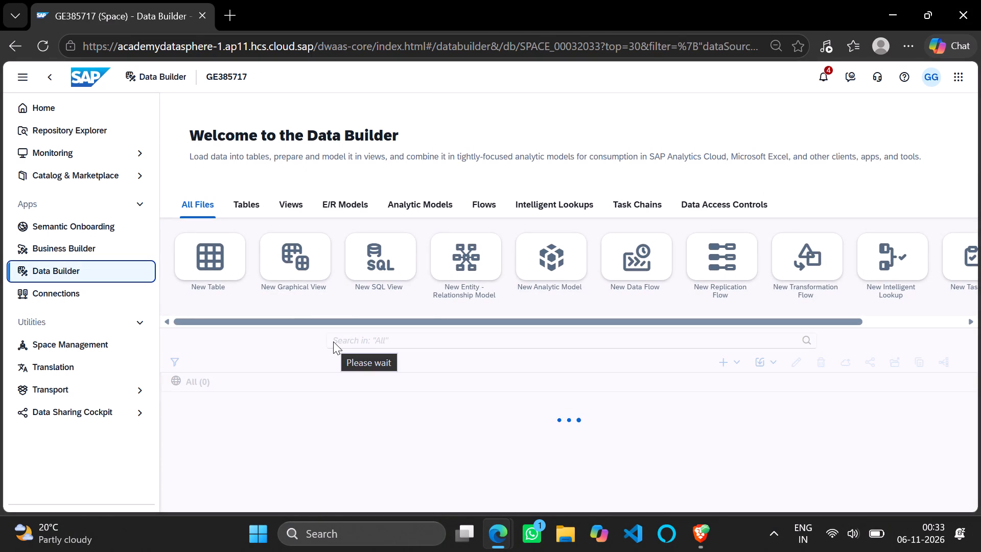
scroll(279, 365, down, 1)
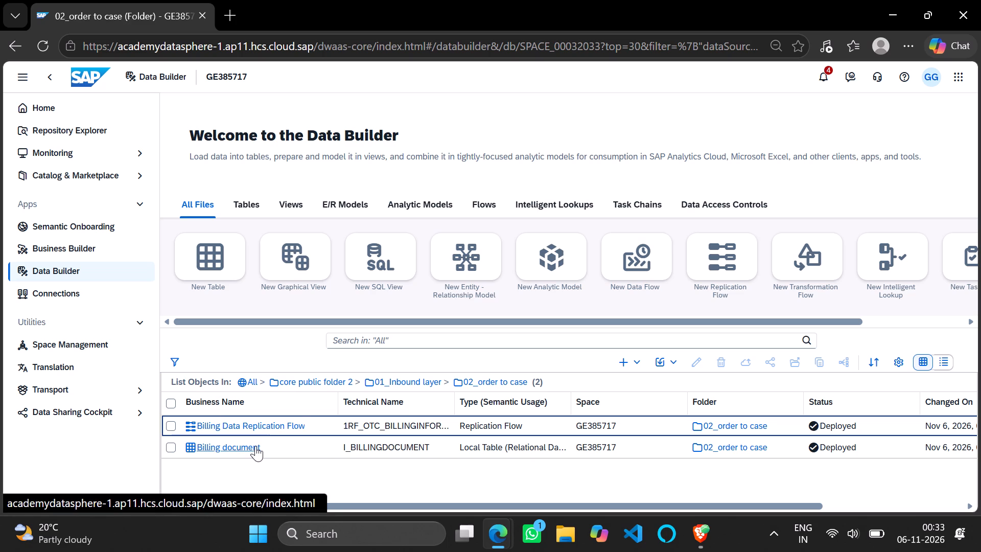
Play the recording through the opening of the billing table, and open the Billing document local table in Datasphere.
key(alt+Tab)
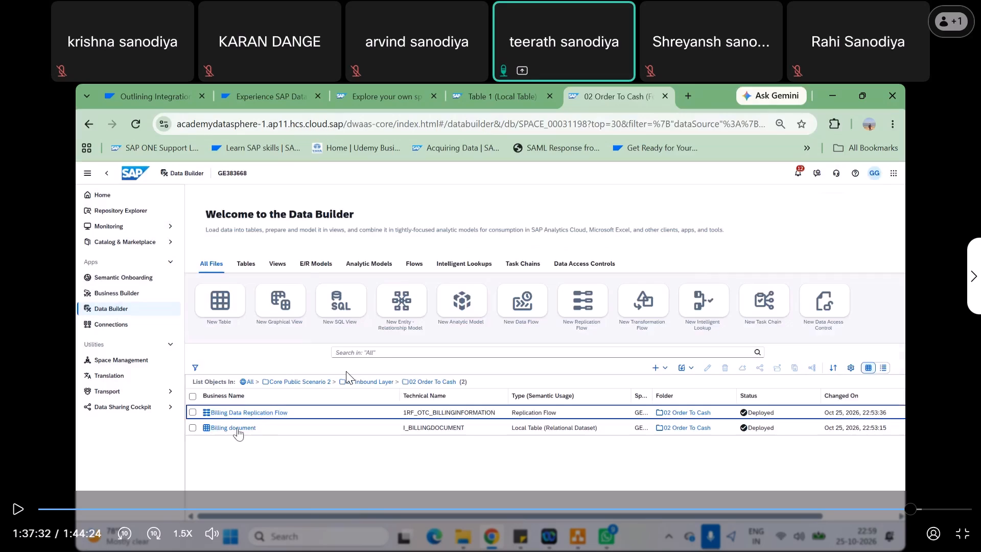
click(346, 371)
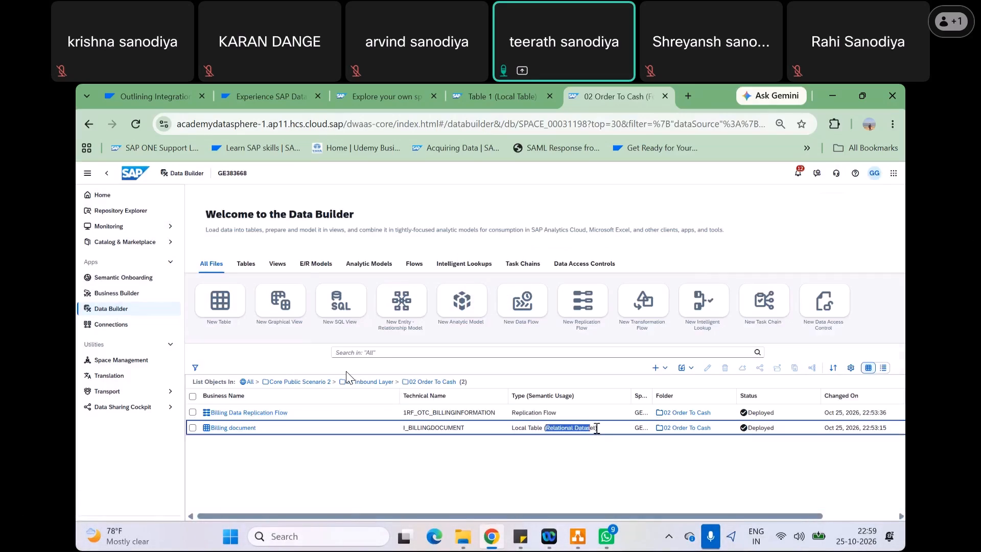
key(alt+Tab)
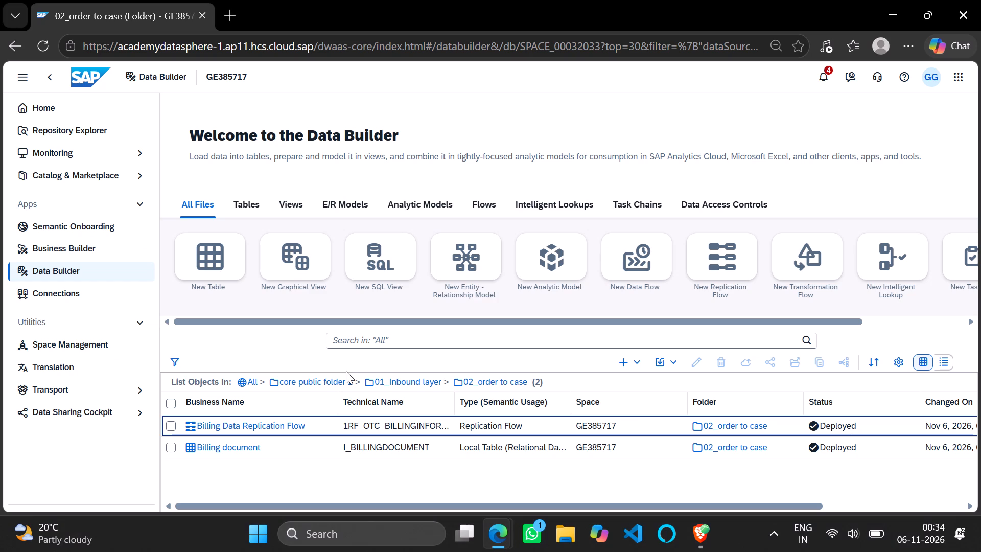
key(alt+Tab)
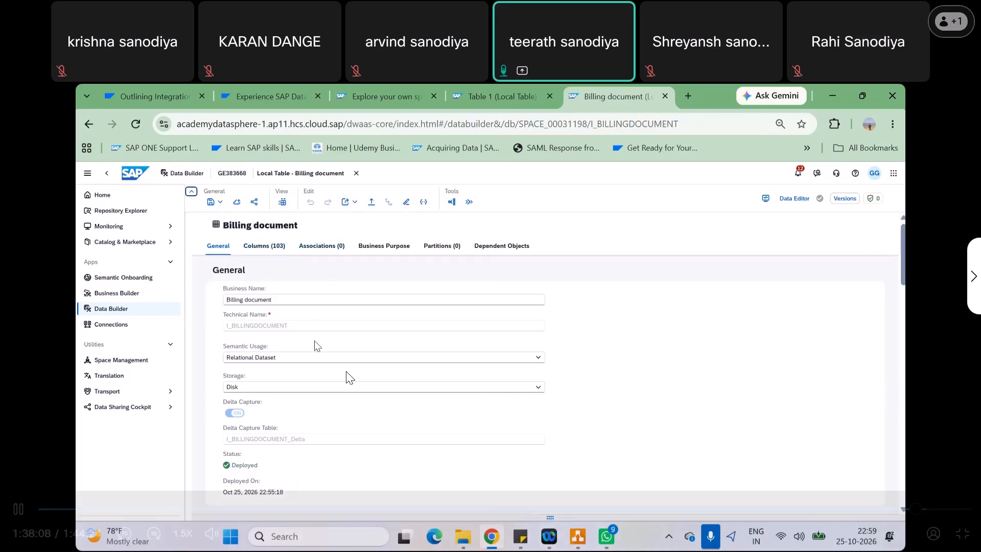
key(alt+Tab)
click(232, 450)
Rewind the recording to the data preview part, and open the data preview of the Billing document table in Datasphere.
key(alt+Tab)
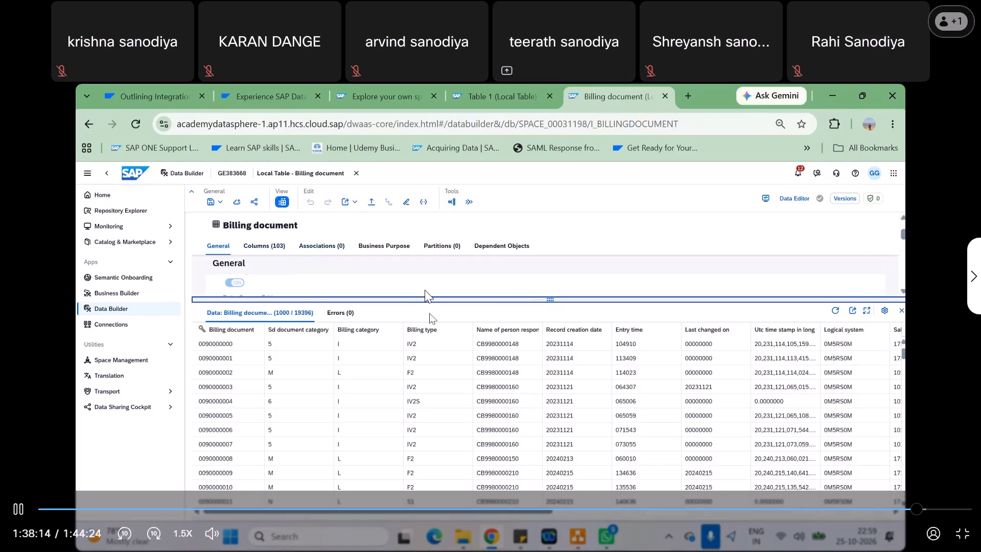
key(Left)
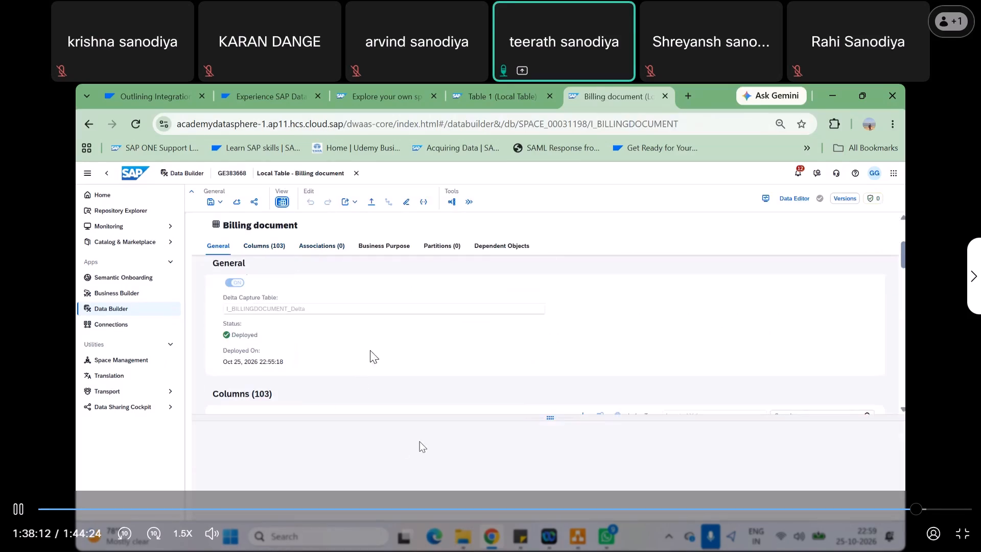
click(386, 336)
key(alt+Tab)
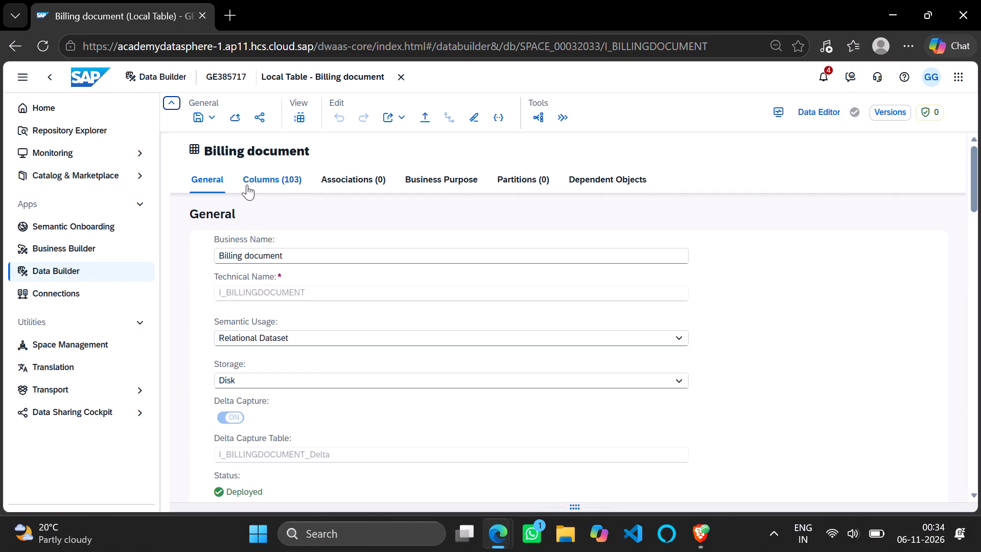
scroll(319, 423, down, 4)
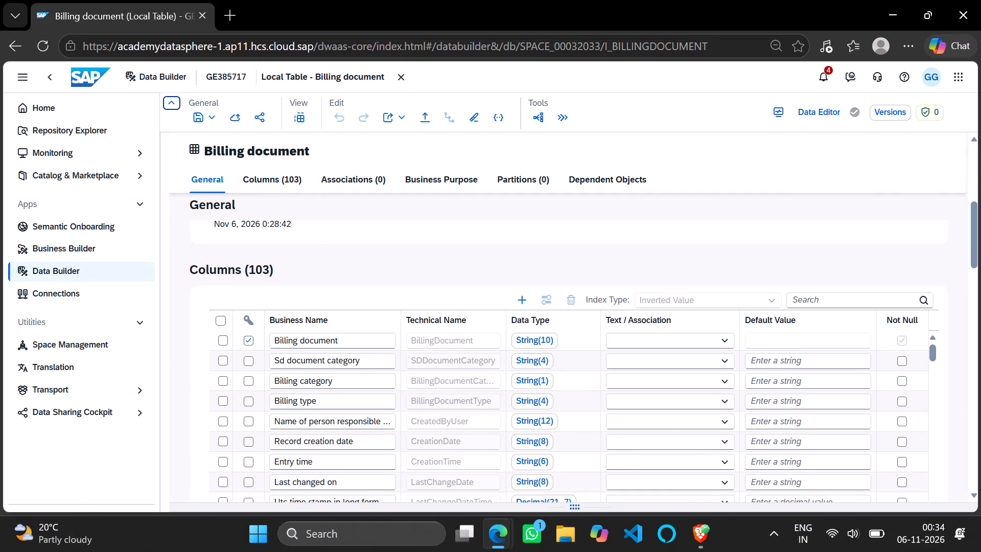
scroll(305, 411, up, 6)
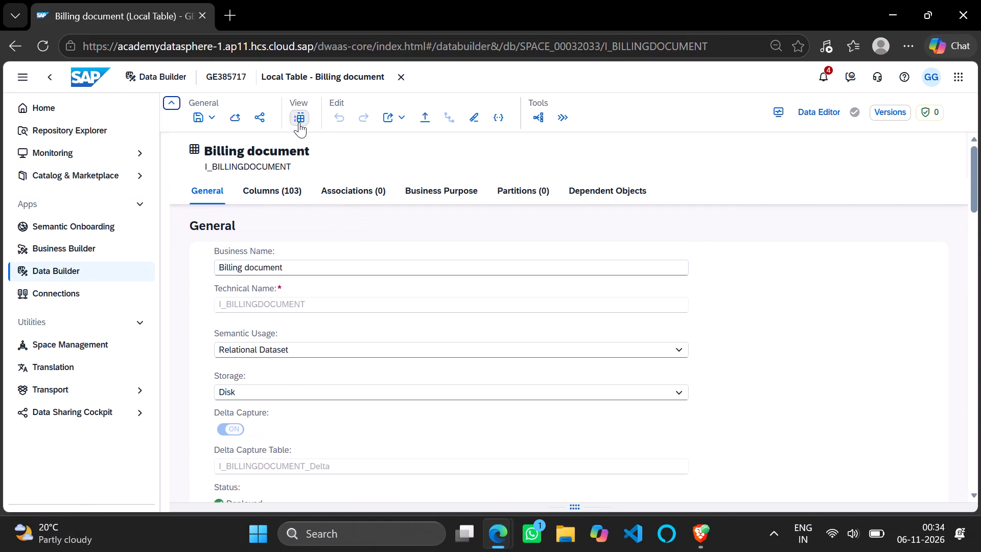
click(299, 122)
scroll(360, 331, down, 2)
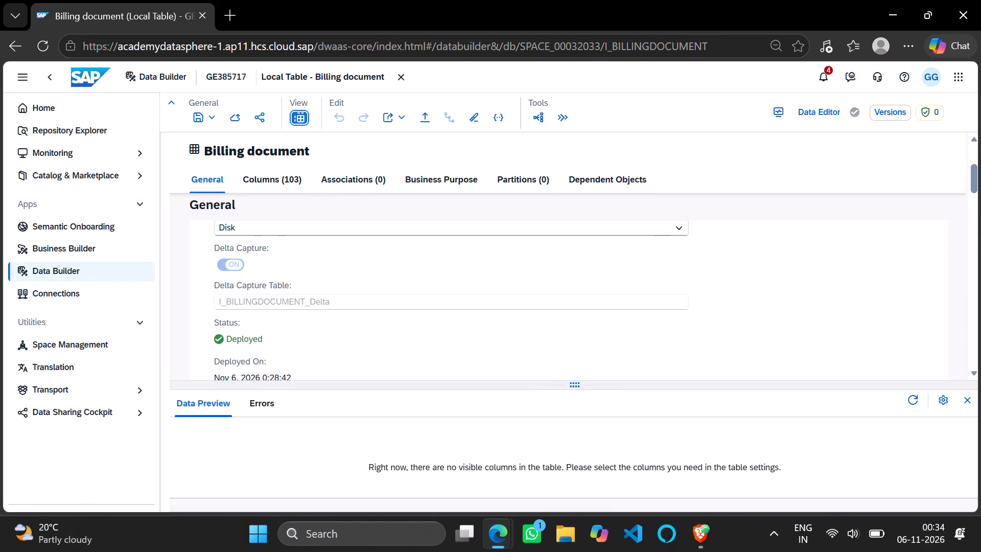
Resume the recording at the Billing document data preview.
key(alt+Tab)
click(436, 390)
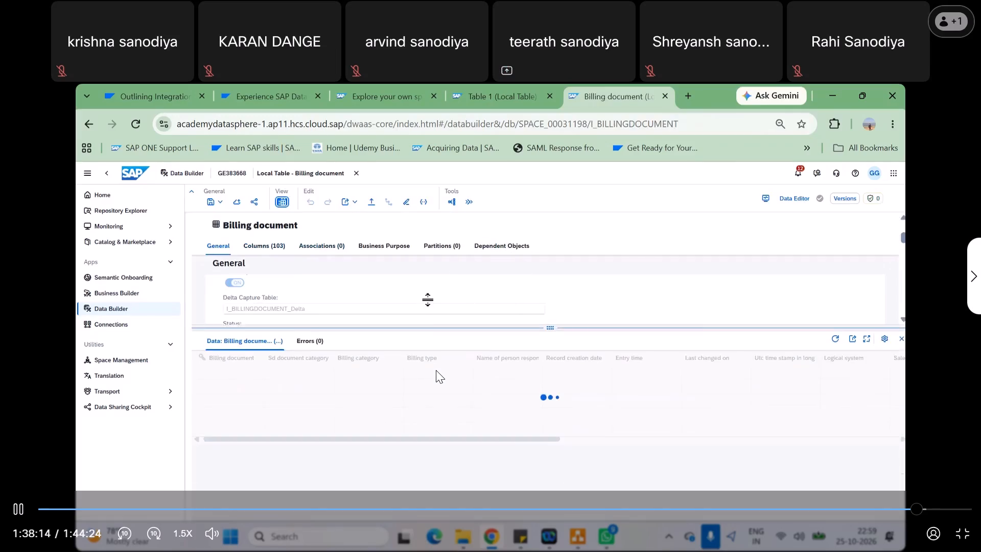